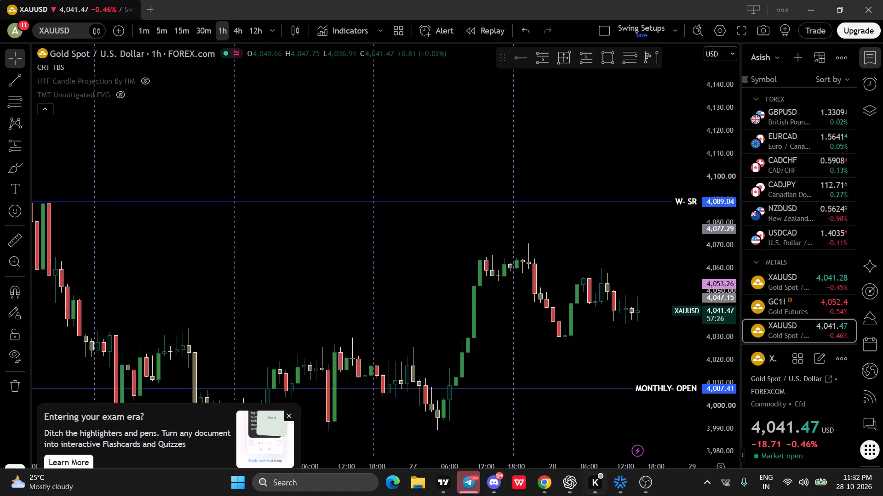
Switch to Chrome and download the HD thumbnail of the King Charles and Camilla video from the SnapYT preview page.
left_click(541, 484)
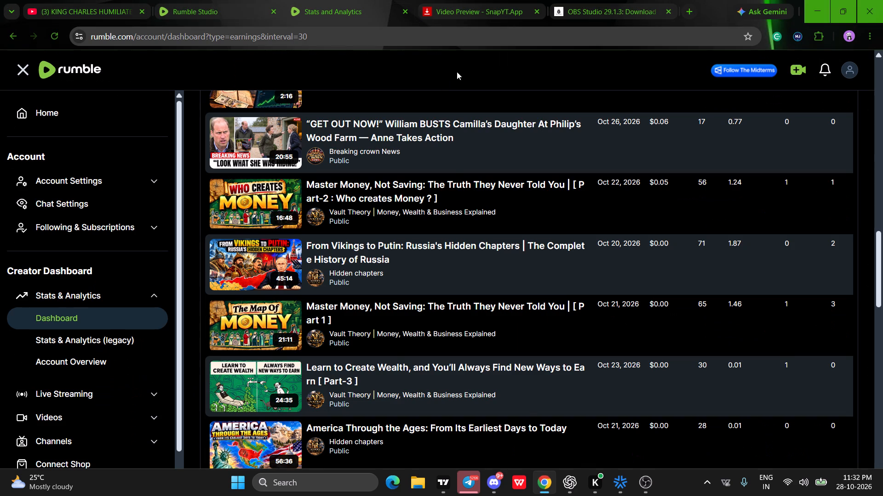
left_click(471, 6)
left_click(338, 119)
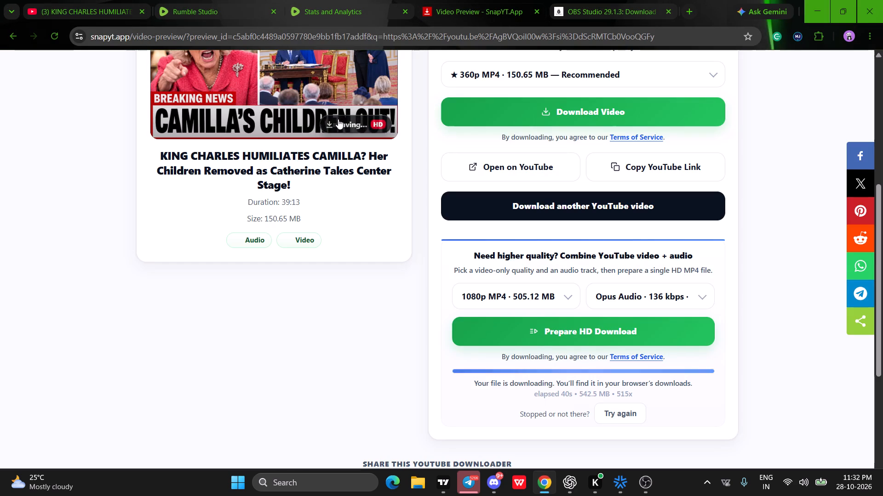
scroll(356, 307, "up", 3)
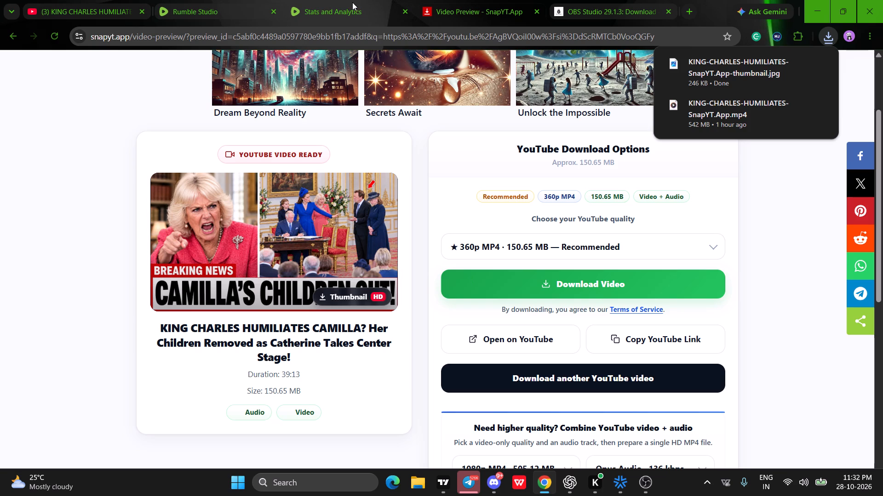
Delete the untitled Direct RTMP room from the active rooms on the Rumble Studio dashboard.
left_click(332, 6)
left_click(211, 4)
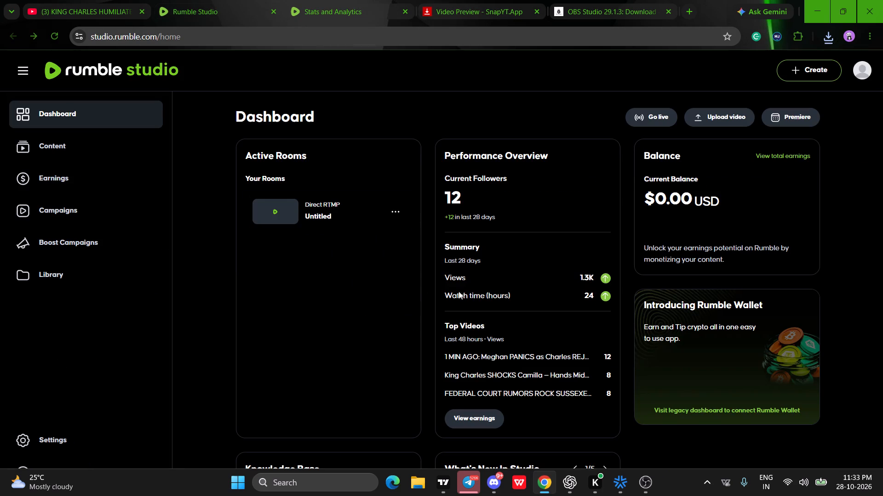
scroll(321, 159, "down", 2)
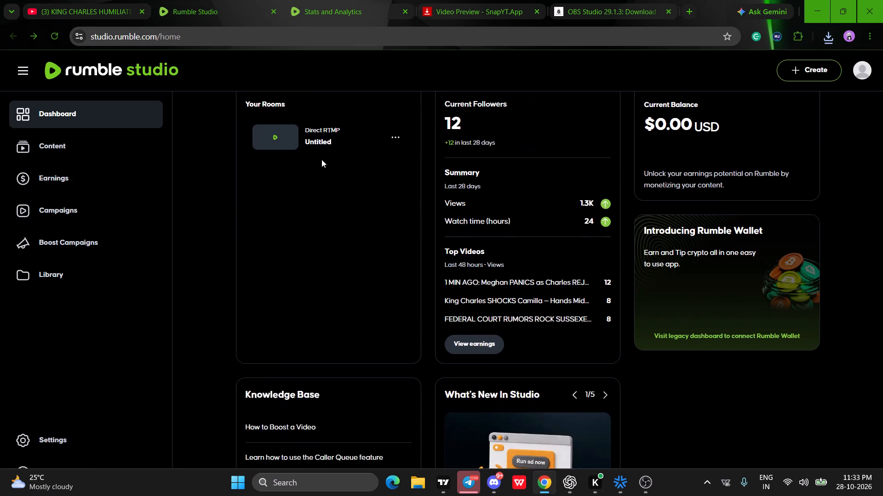
scroll(321, 159, "down", 2)
scroll(321, 162, "up", 5)
left_click(392, 216)
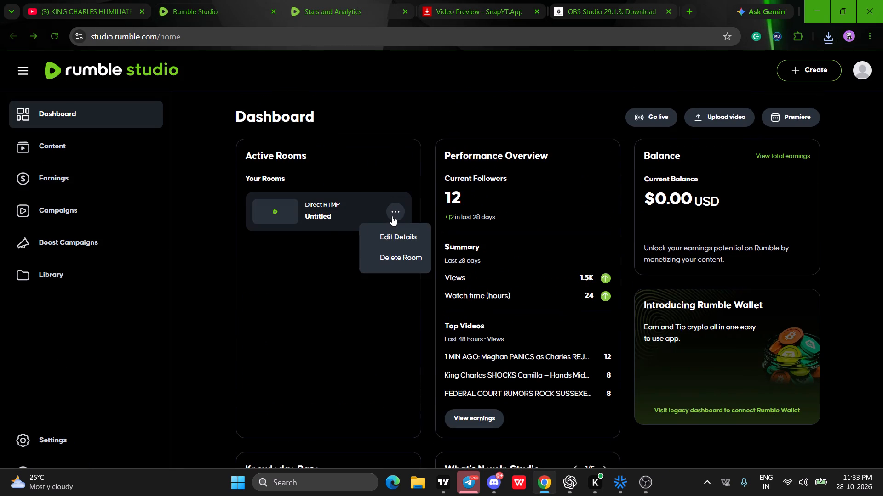
left_click(407, 255)
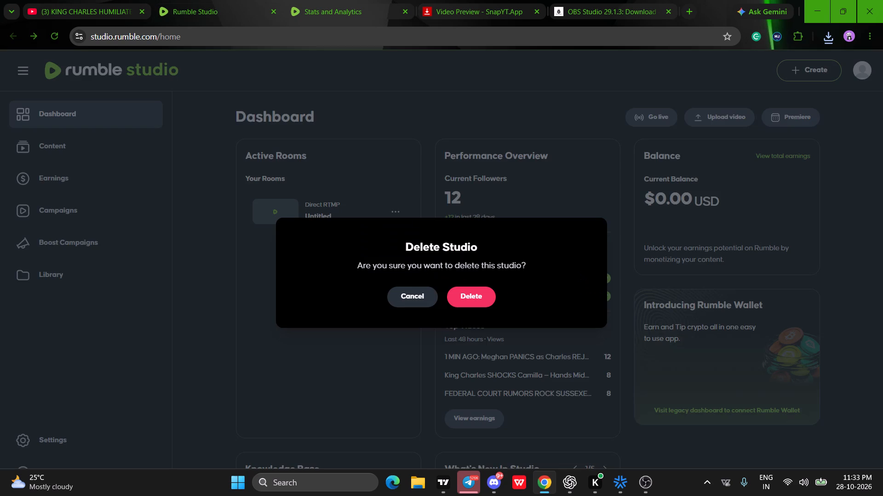
left_click(464, 295)
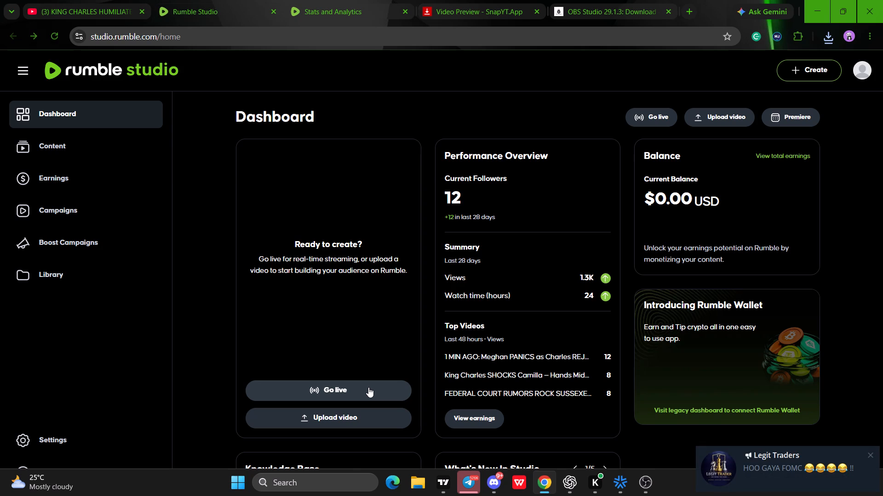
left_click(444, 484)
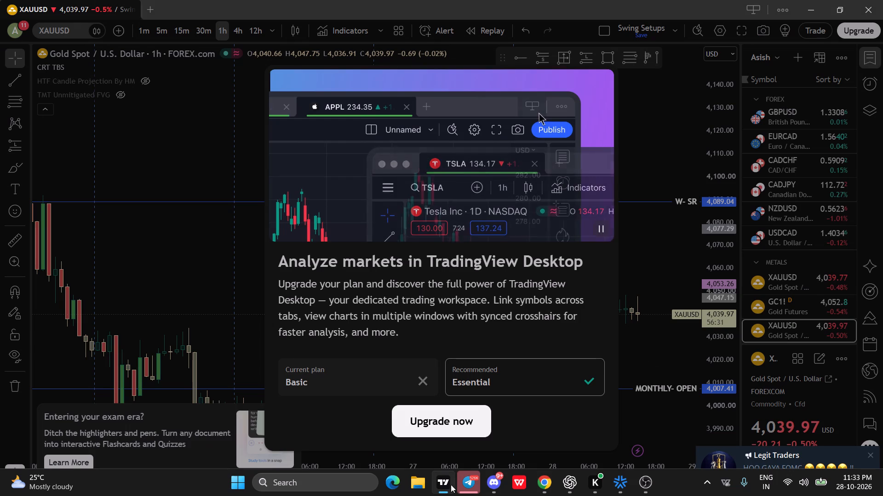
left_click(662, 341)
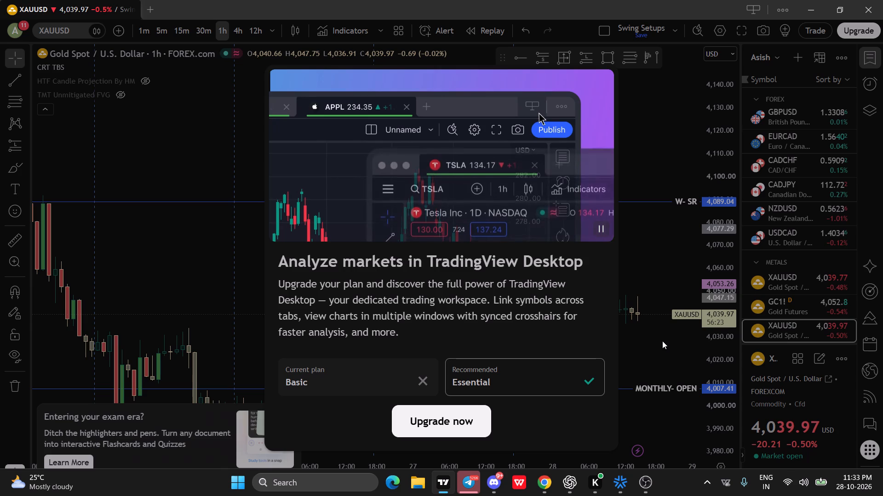
Switch to OBS Studio and set the streaming video bitrate to 3000 Kbps in the output settings.
left_click(642, 485)
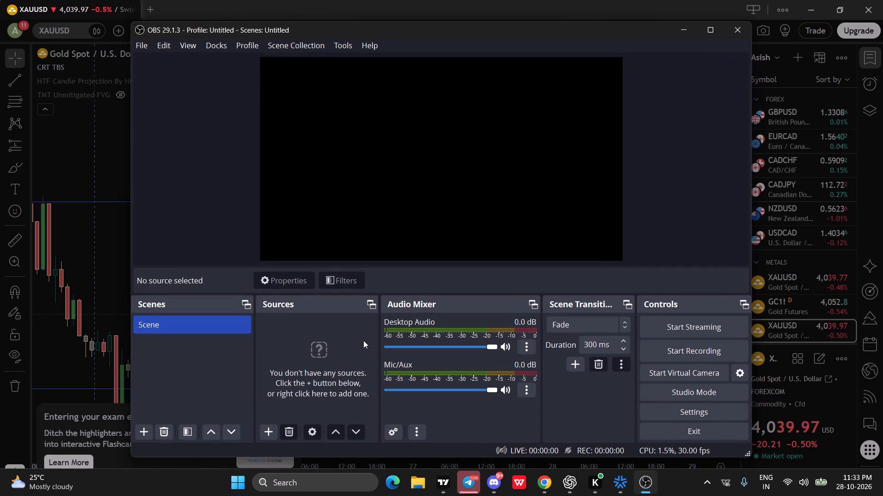
left_click(676, 410)
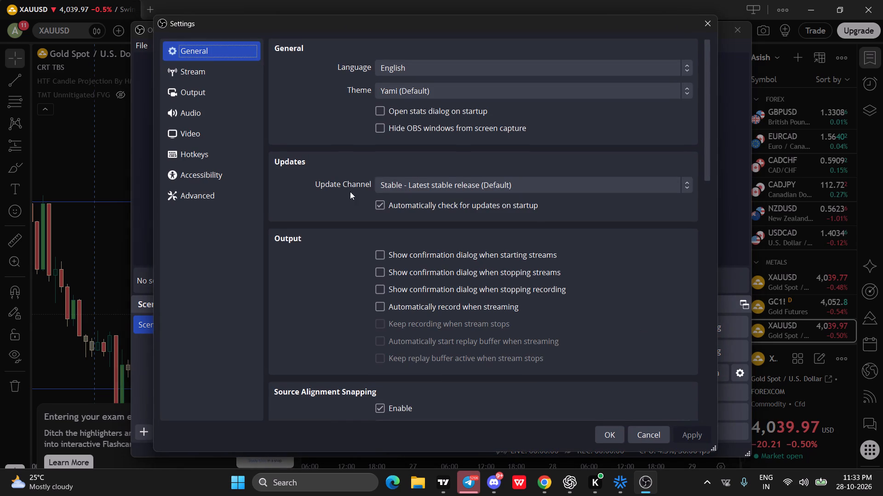
left_click(190, 93)
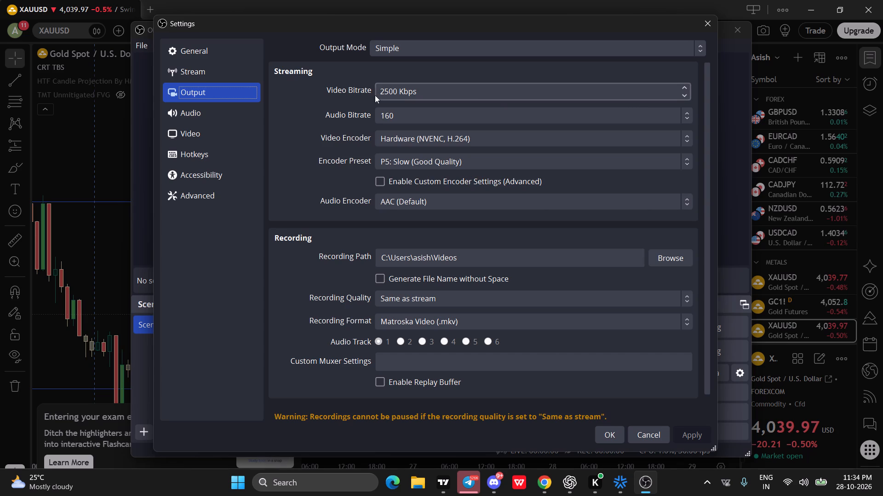
left_click(398, 90)
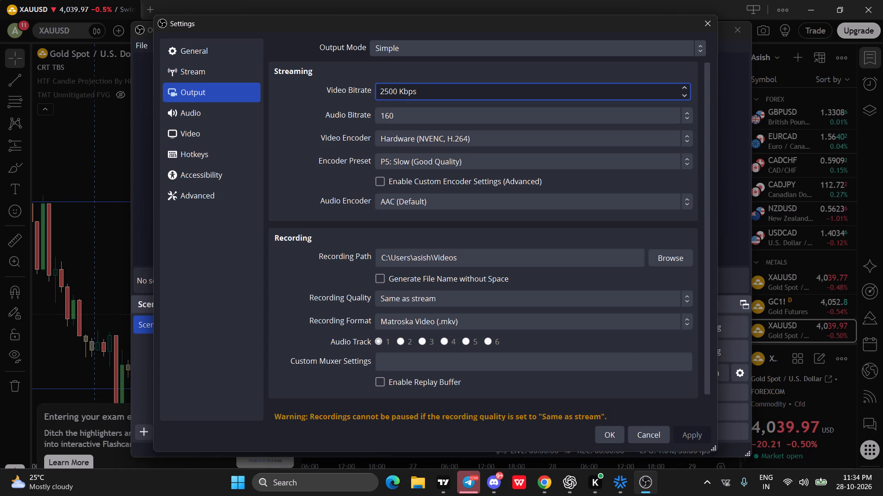
left_click(398, 86)
left_click(686, 85)
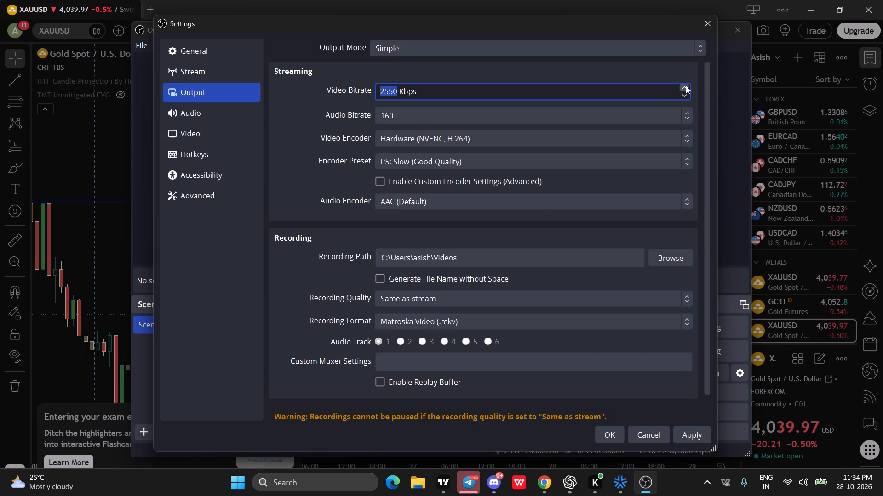
triple_click(686, 85)
left_click(686, 85)
double_click(686, 85)
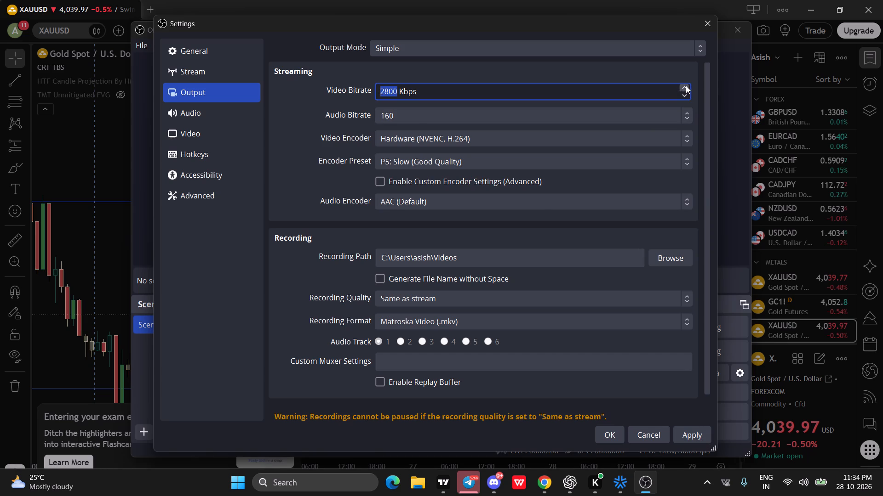
left_click(686, 85)
left_click(686, 85)
left_click(686, 85)
Choose audio bitrate 160, video encoder Hardware (NVENC, H.264) and encoder preset P4: Medium (Medium Quality), and apply the output settings.
left_click(688, 116)
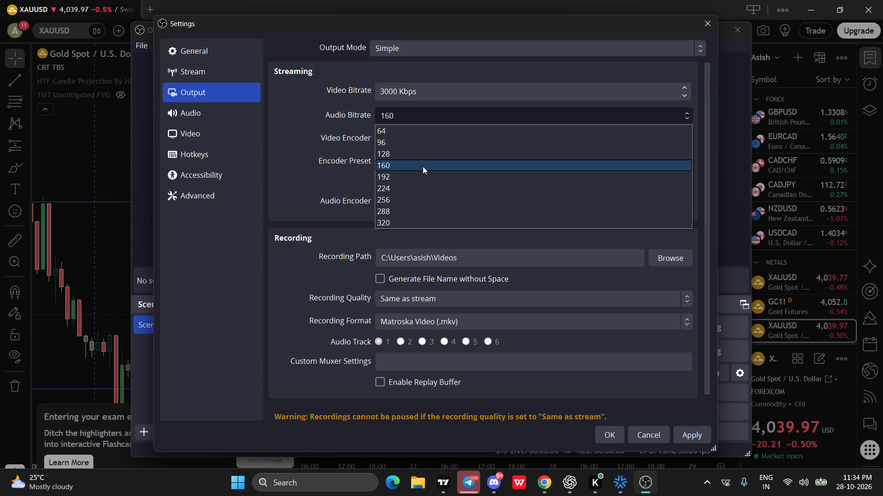
left_click(423, 166)
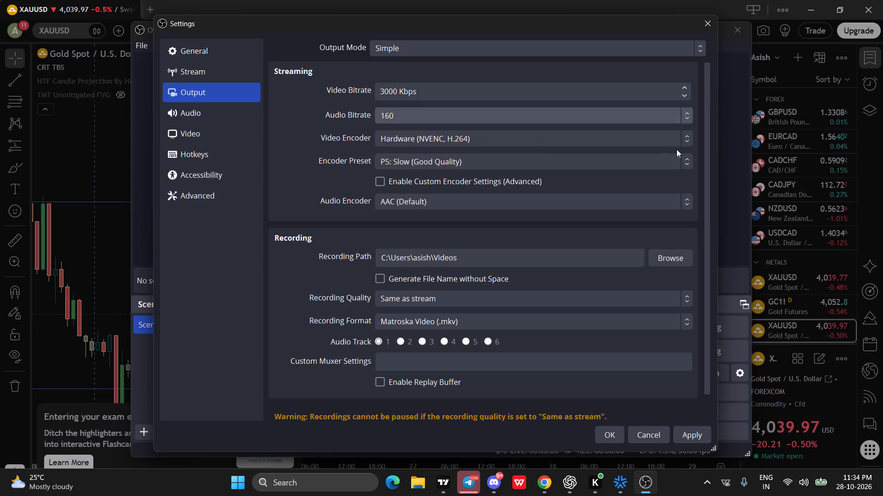
left_click(686, 140)
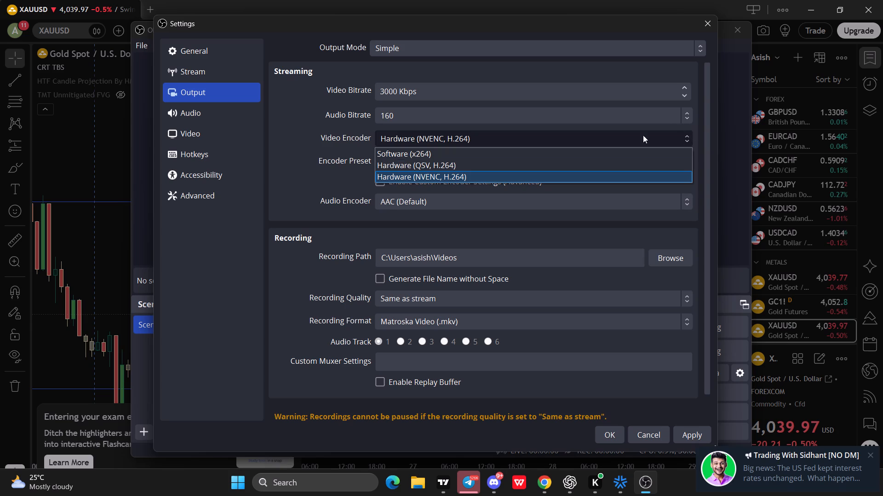
left_click(474, 176)
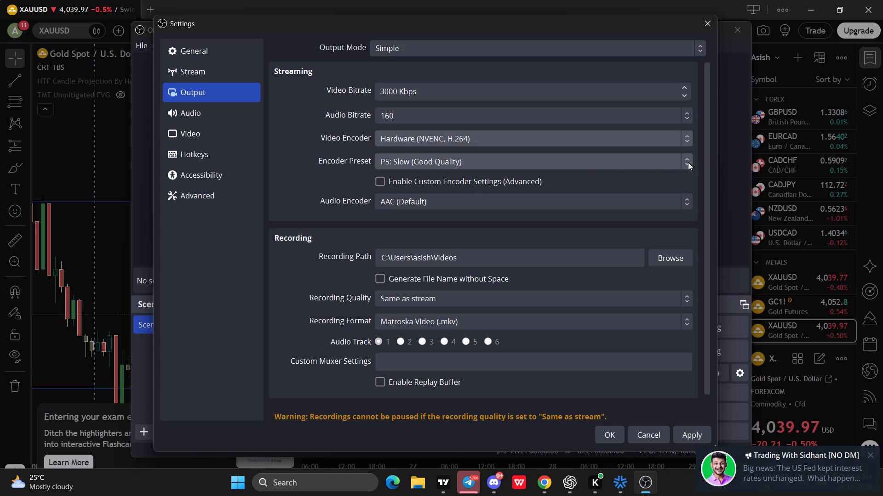
left_click(686, 161)
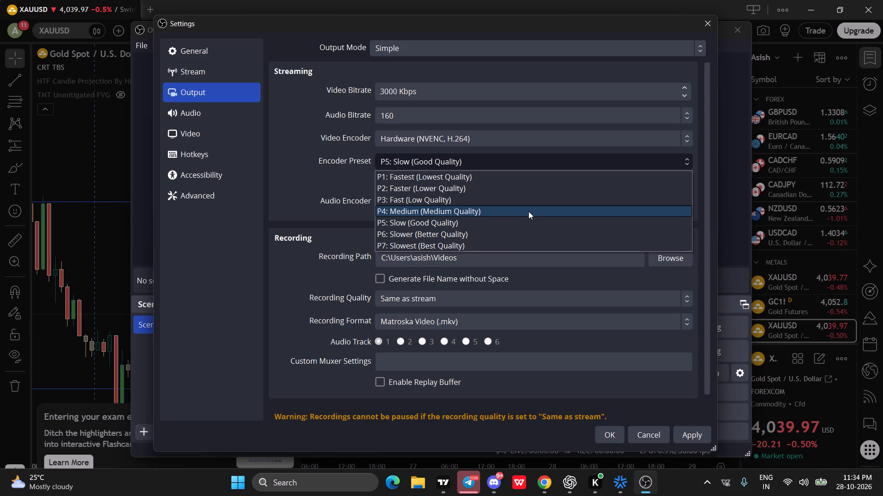
left_click(528, 211)
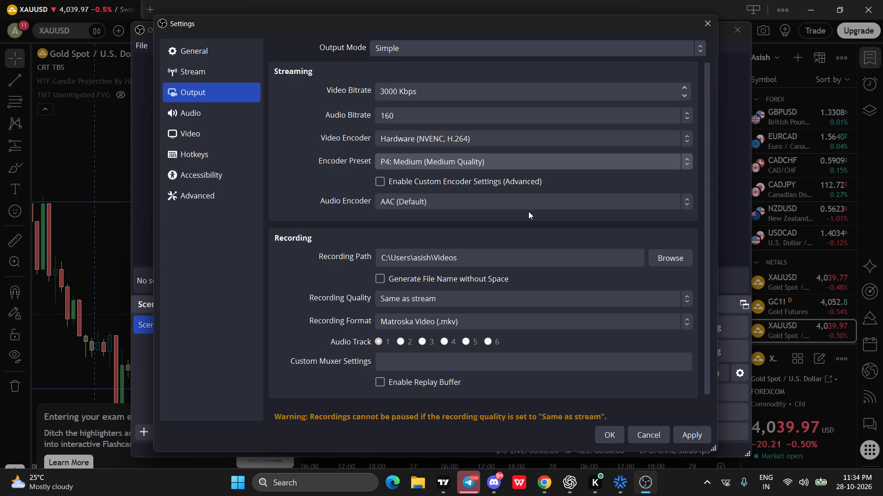
left_click(682, 433)
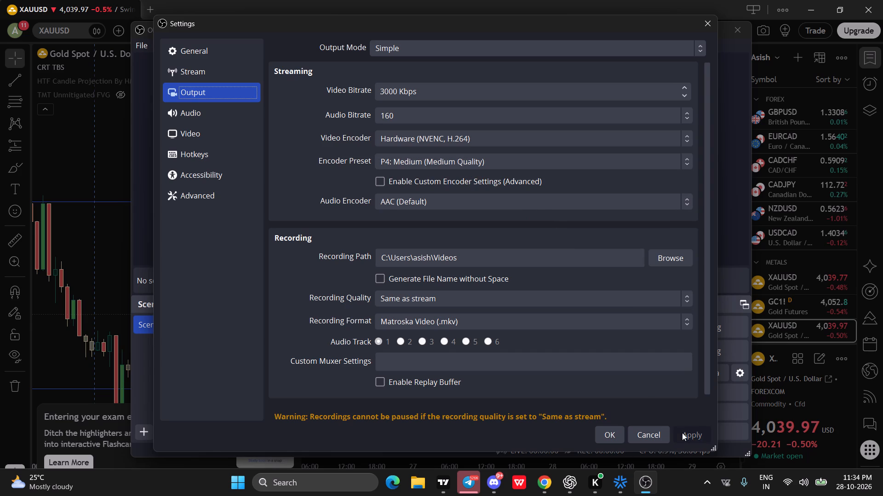
Set the output (scaled) resolution to 1920x1080 in the video settings and open the common FPS value choices.
left_click(194, 116)
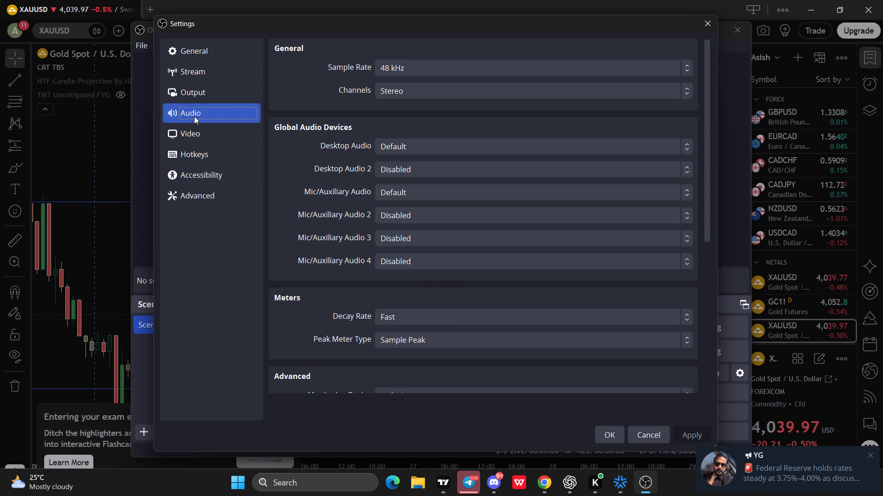
left_click(216, 137)
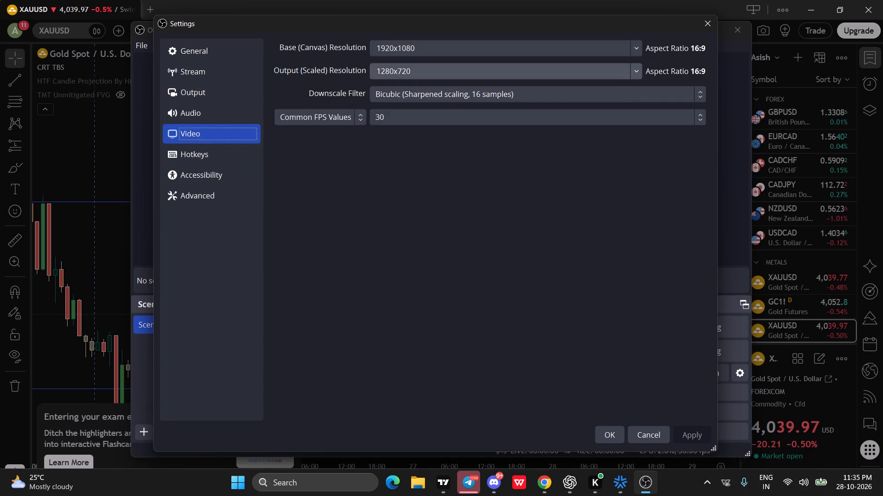
left_click(637, 70)
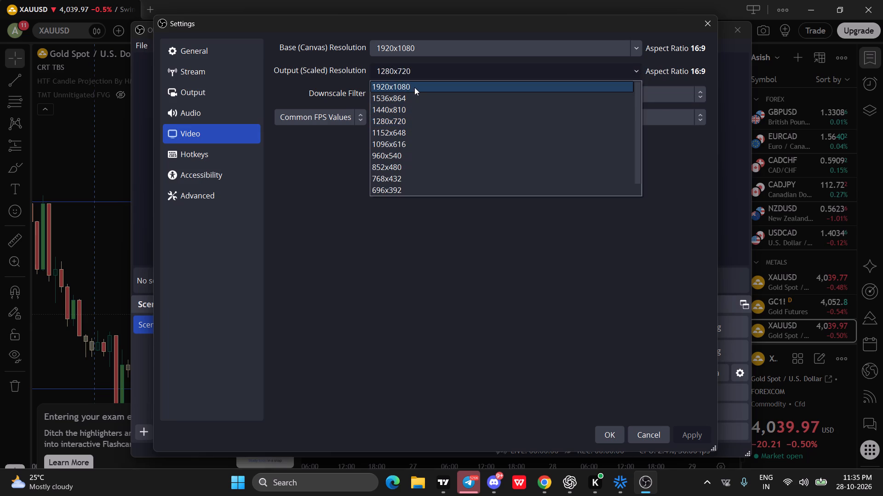
left_click(414, 87)
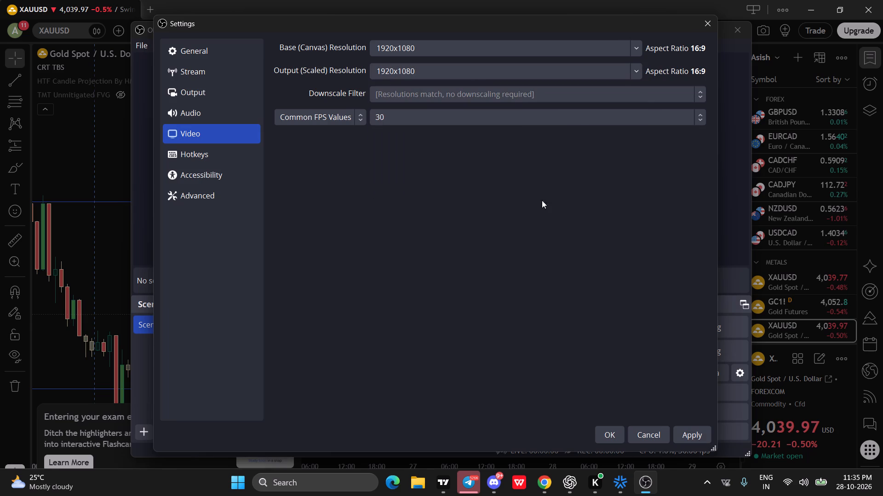
left_click(700, 119)
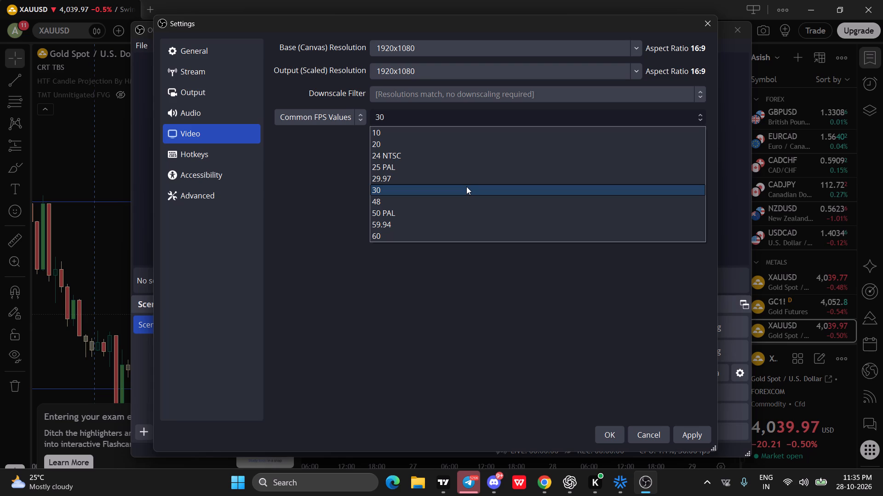
Set the common FPS value to 30 and apply the video settings.
left_click(466, 186)
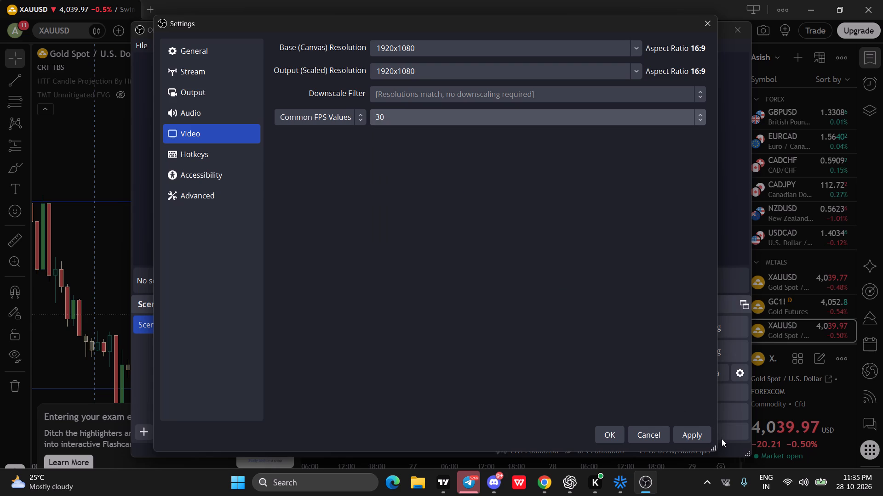
left_click(698, 430)
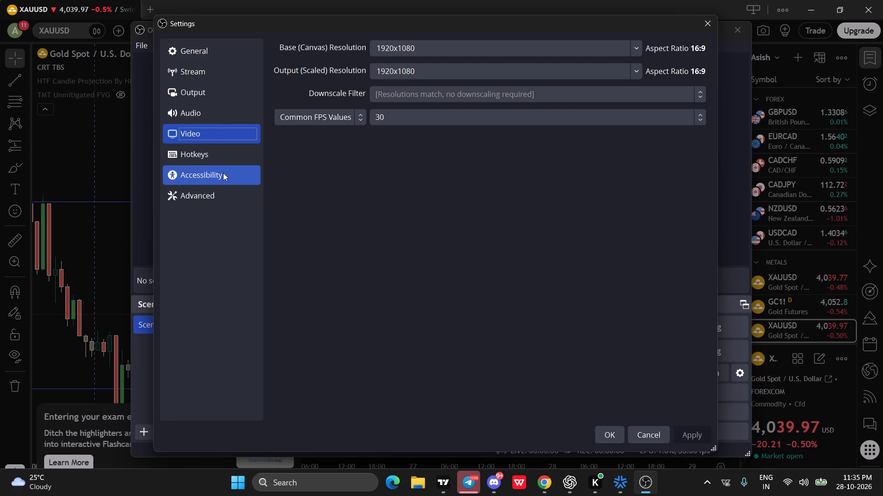
Show all available streaming services in the stream settings and look through the full list for the needed platform.
left_click(207, 71)
left_click(498, 53)
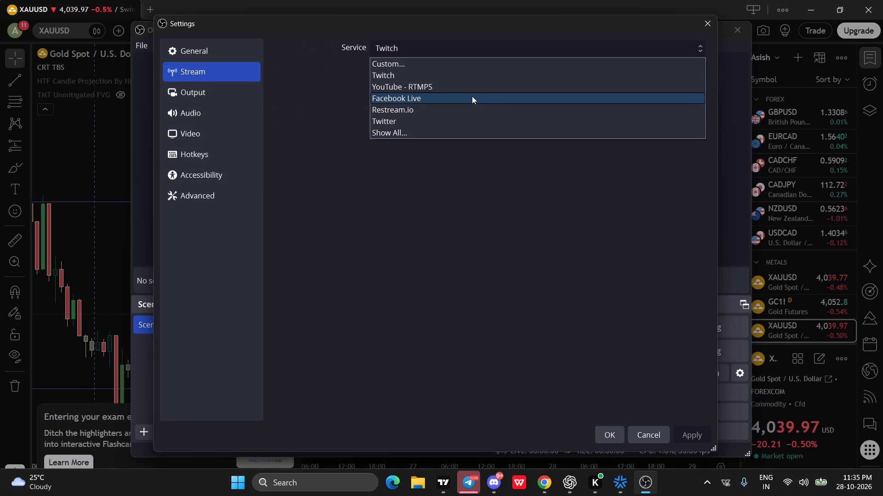
left_click(440, 129)
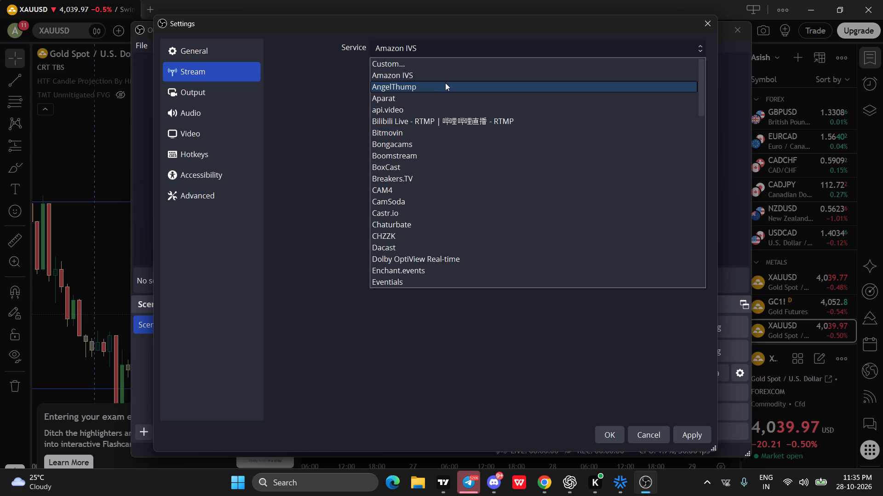
scroll(461, 202, "down", 3)
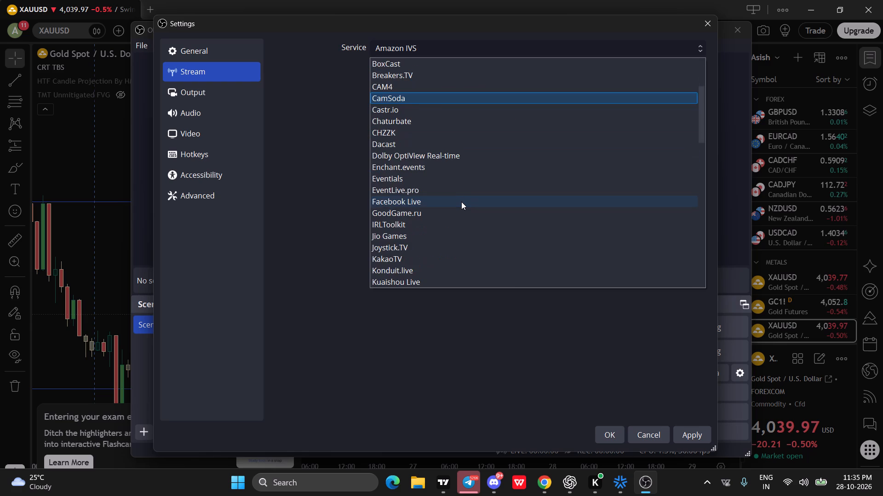
scroll(461, 202, "down", 8)
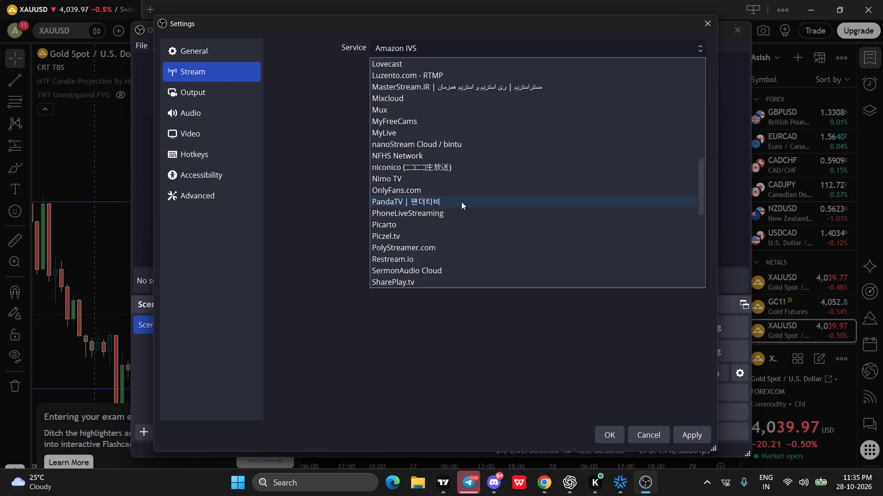
scroll(461, 202, "down", 5)
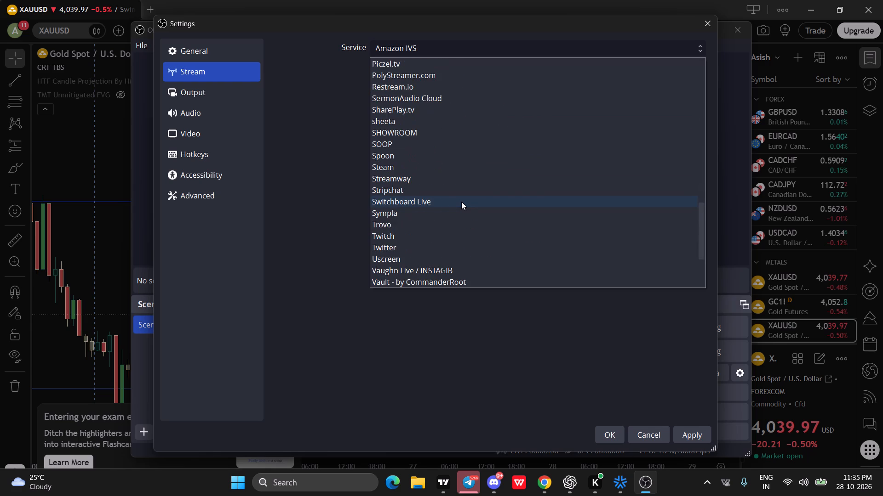
scroll(461, 202, "down", 6)
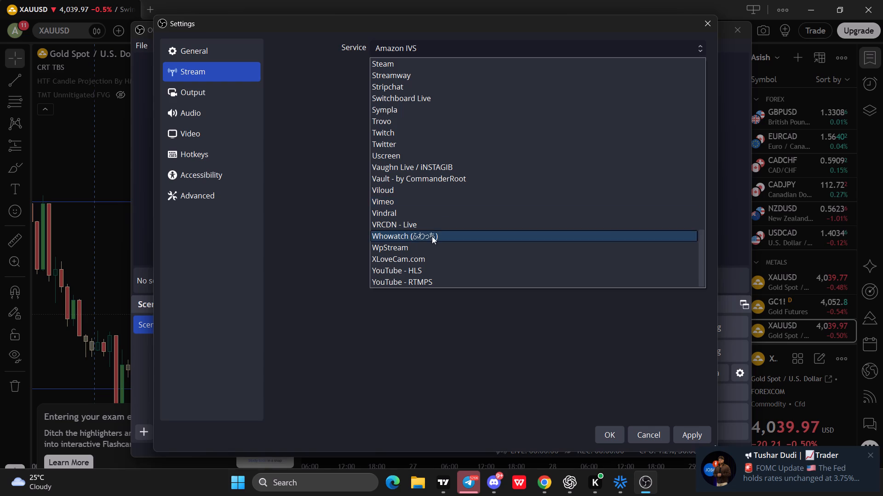
Set the streaming service to Custom and make the server address field ready for entry.
scroll(446, 119, "up", 20)
scroll(446, 119, "up", 2)
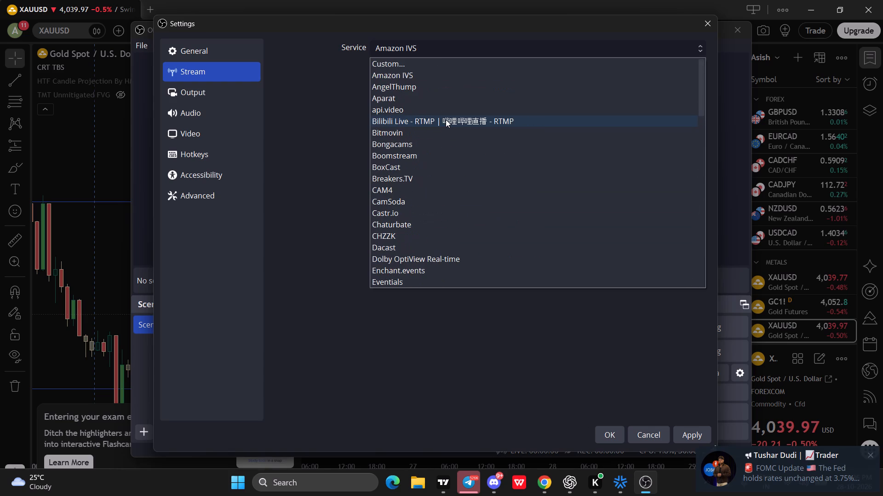
scroll(446, 119, "up", 3)
left_click(396, 54)
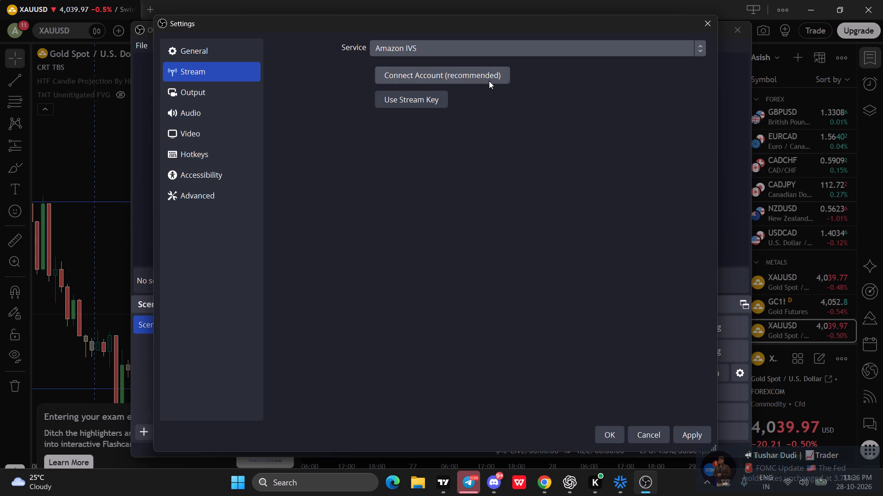
left_click(484, 49)
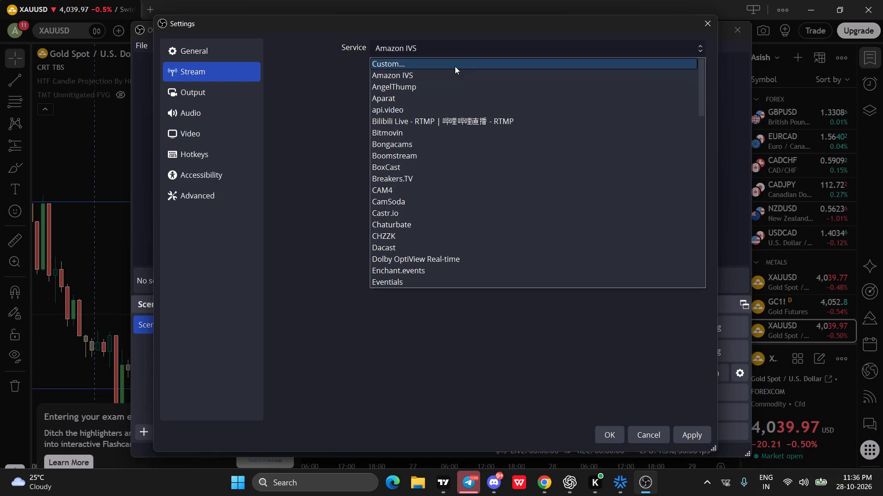
left_click(455, 66)
left_click(462, 79)
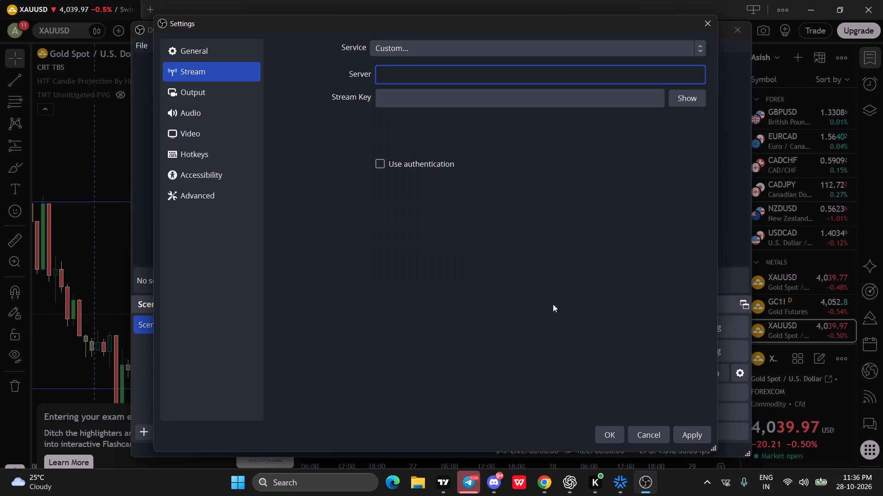
Switch to Chrome and create a new Direct RTMP live stream room in Rumble Studio.
left_click(540, 482)
left_click(347, 395)
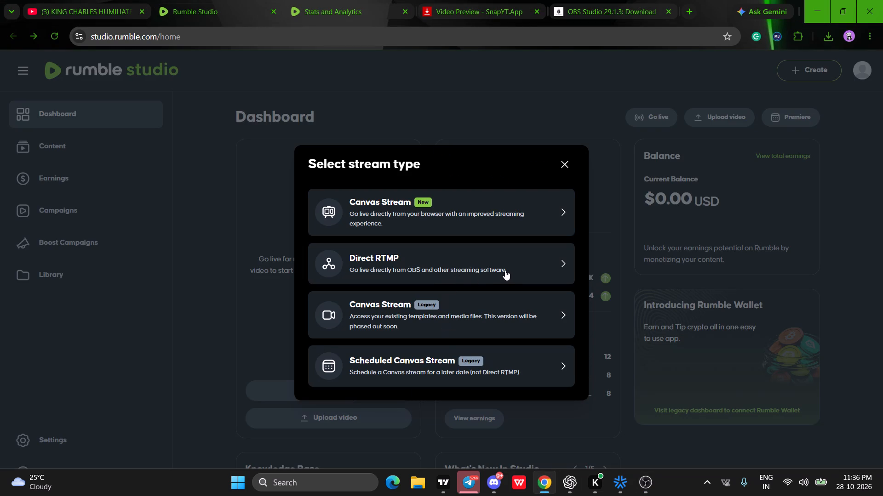
left_click(560, 260)
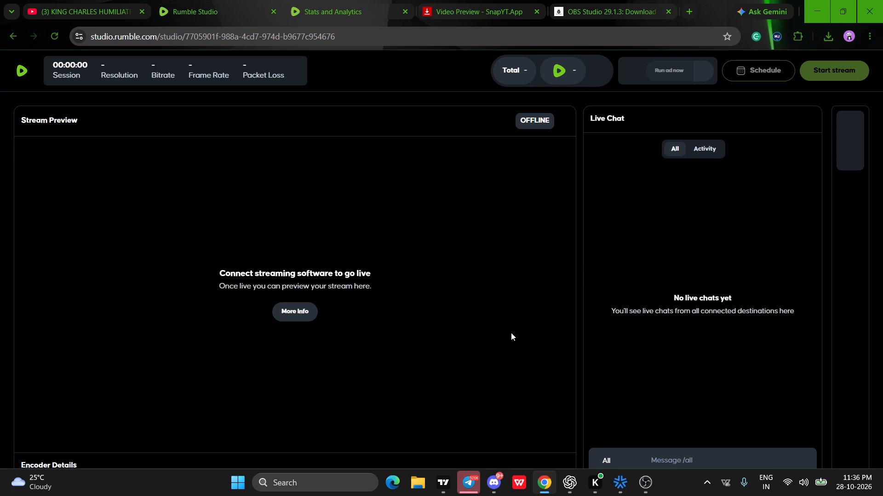
Upload the KING-CHARLES-HUMILIATES-SnapYT.App-thumbnail image from Downloads as the stream thumbnail.
scroll(510, 333, "down", 7)
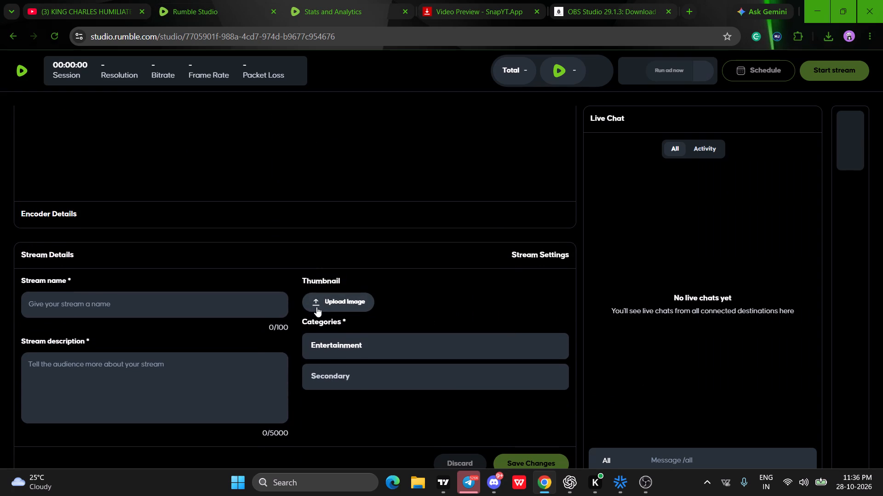
left_click(316, 307)
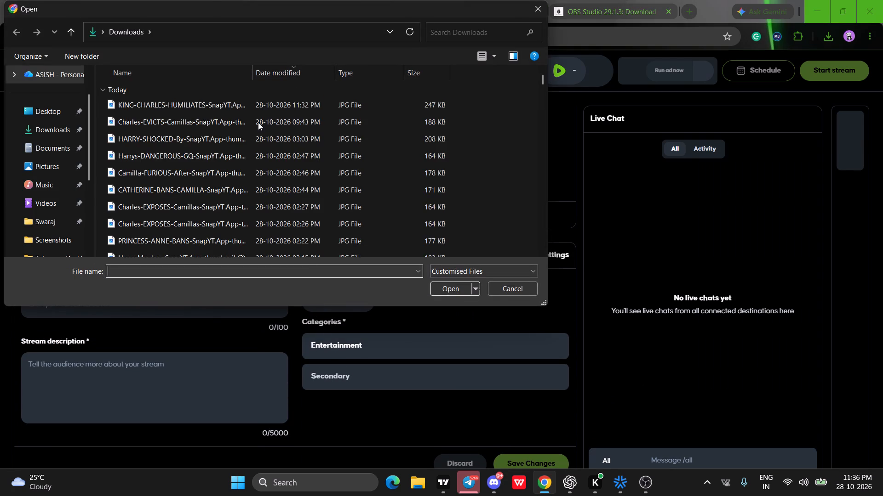
left_click(258, 110)
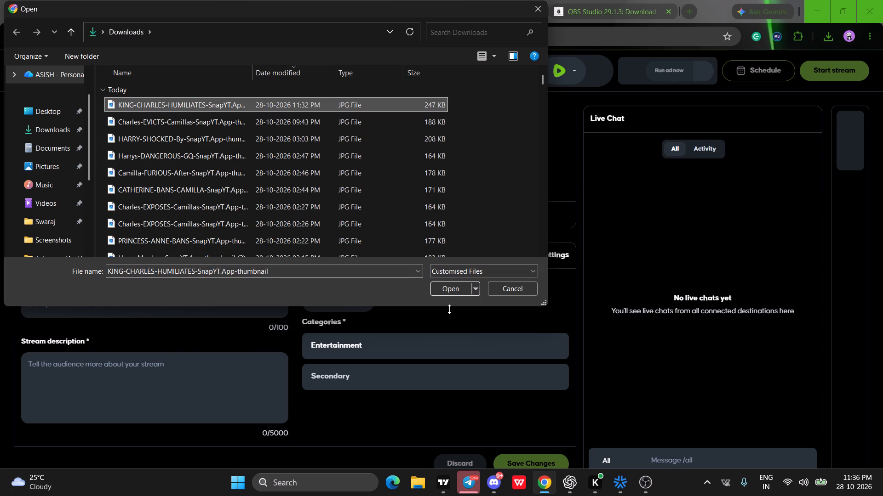
left_click(453, 293)
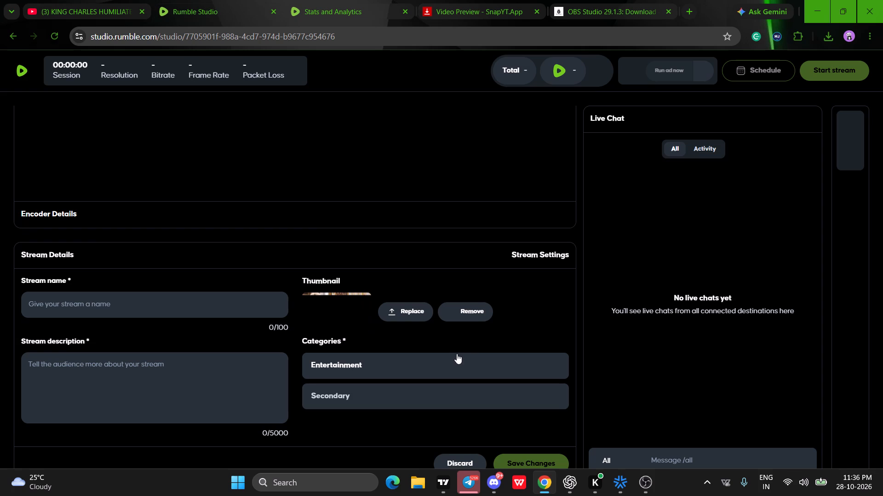
Set the stream's primary category to News and its secondary category to 24x7.
left_click(451, 362)
scroll(412, 323, "down", 2)
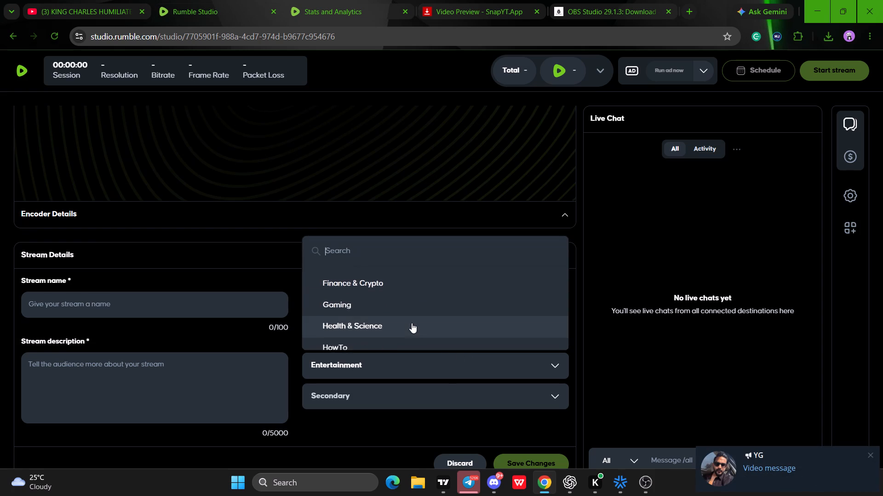
left_click(406, 327)
left_click(417, 391)
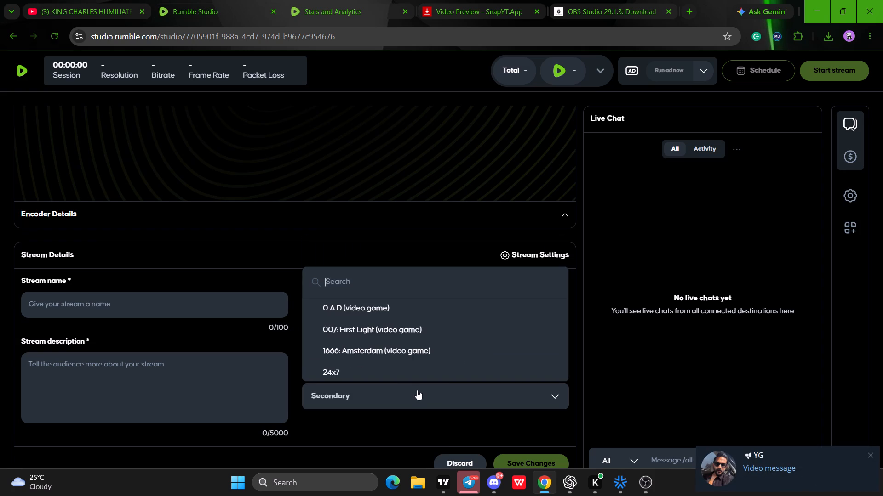
left_click(386, 372)
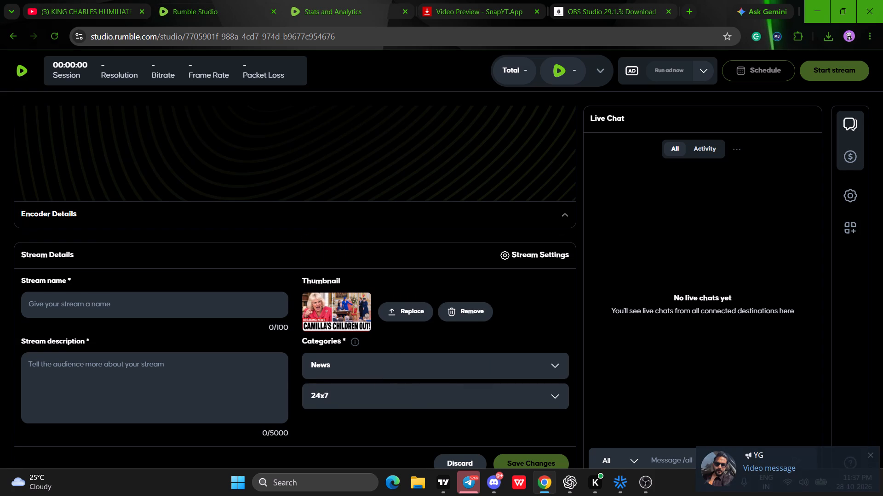
Copy the video title "KING CHARLES HUMILIATES CAMILLA? Her Children Removed as Catherine Takes Center Stage!" from the SnapYT page into the stream name.
left_click(158, 308)
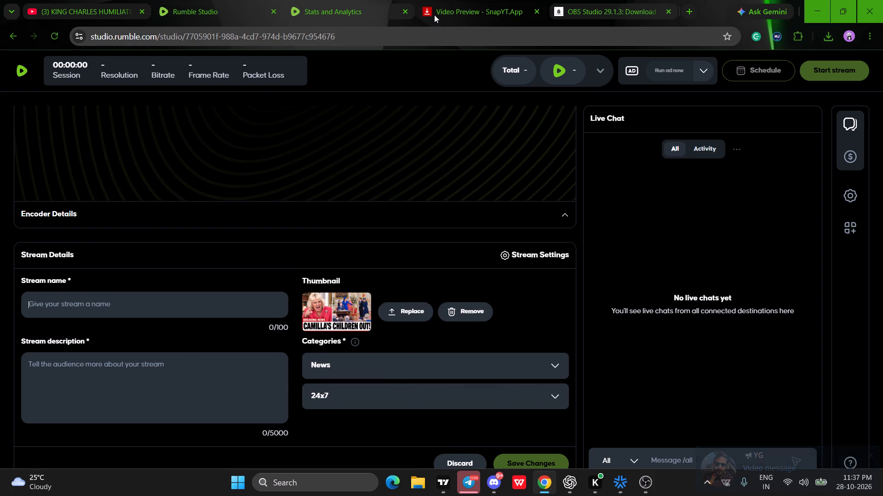
left_click(434, 15)
left_click_drag(152, 321, 336, 337)
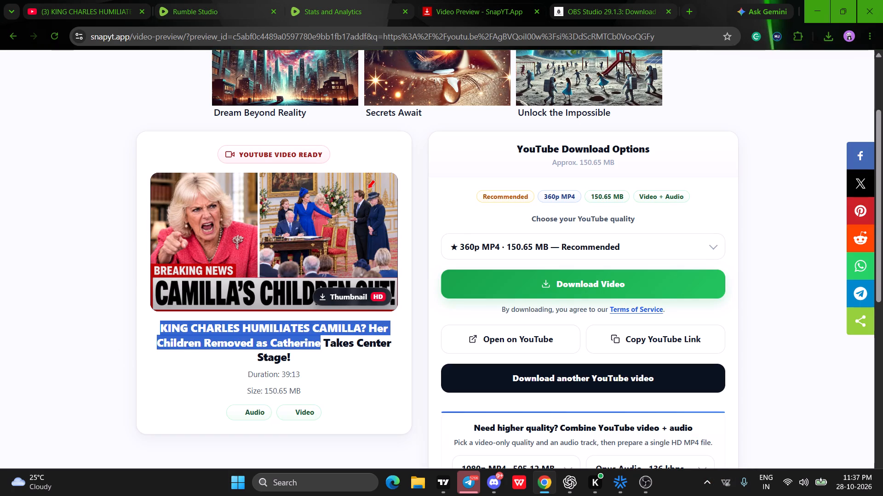
left_click_drag(336, 337, 367, 355)
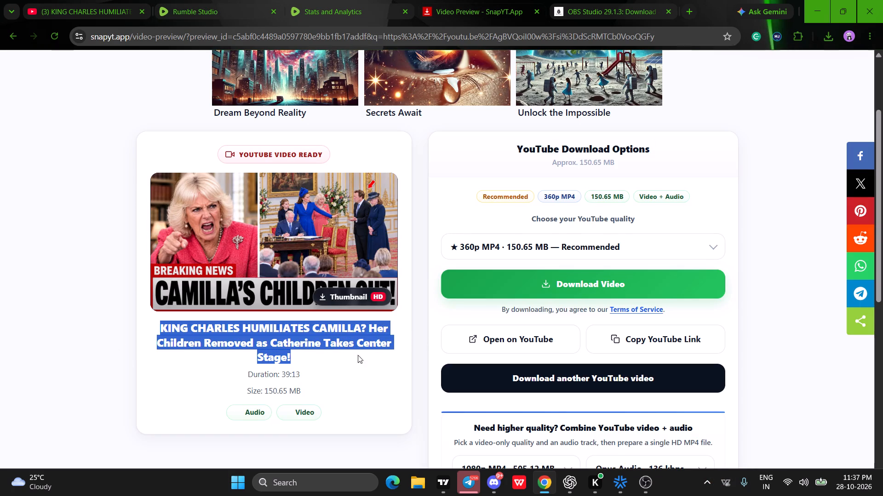
right_click(299, 341)
left_click(362, 355)
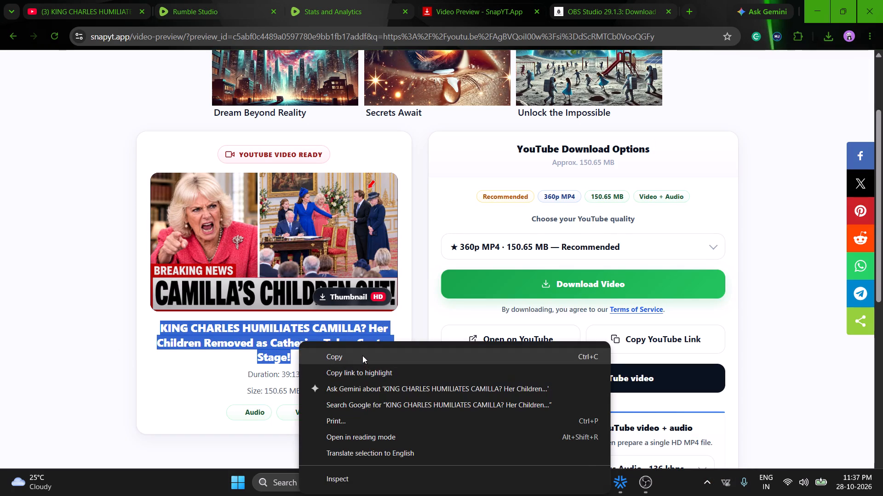
left_click(315, 12)
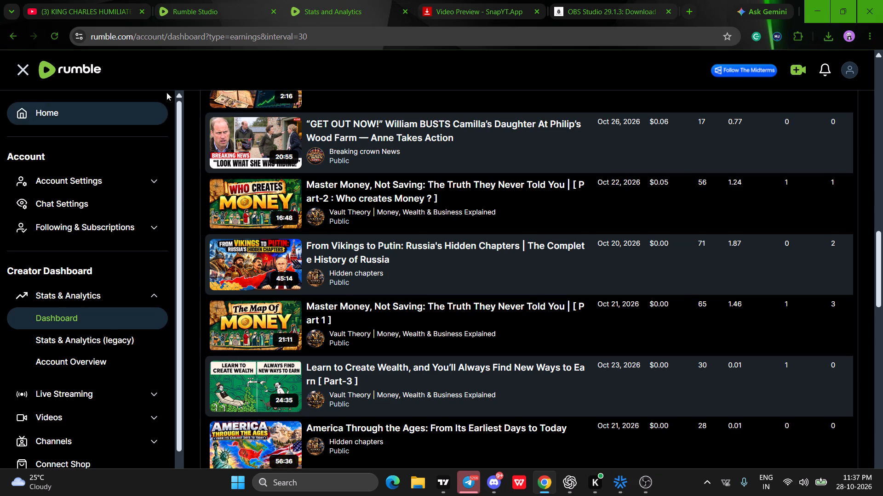
left_click(209, 8)
right_click(128, 304)
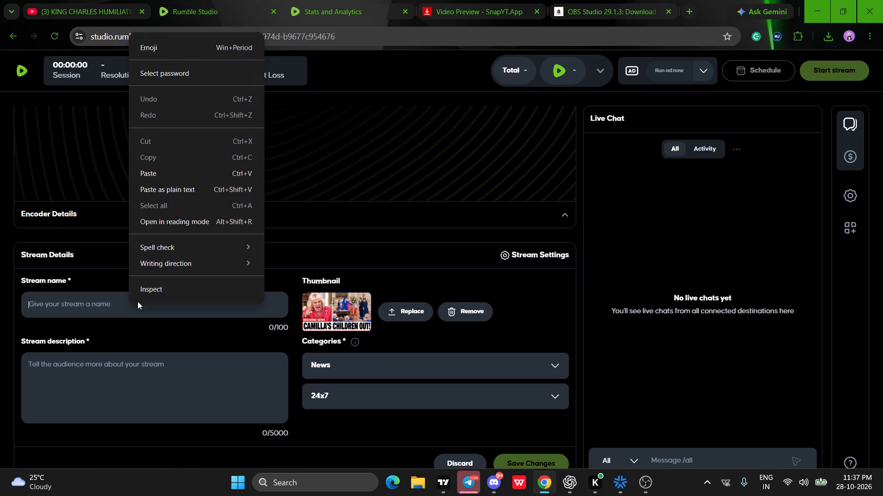
left_click(152, 178)
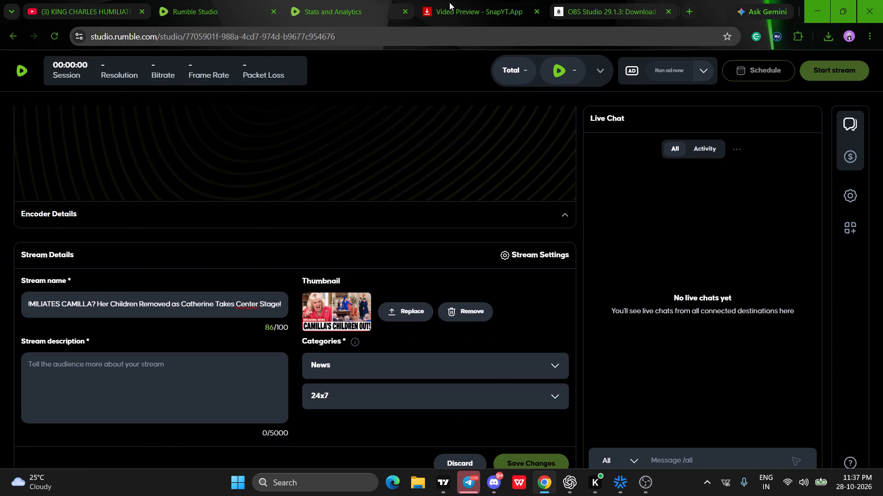
Copy the YouTube video's full description, from the opening paragraph through the hashtags ending in #PrincessAnne, into the Rumble stream description.
left_click(449, 10)
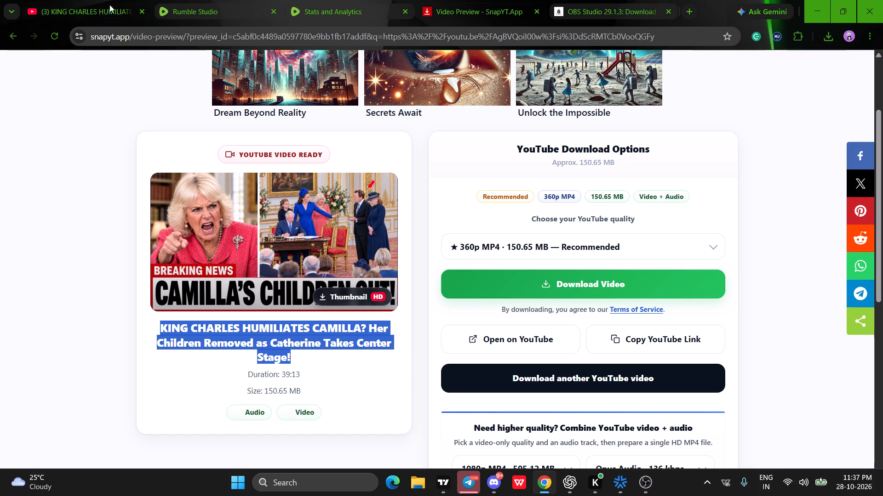
left_click(91, 10)
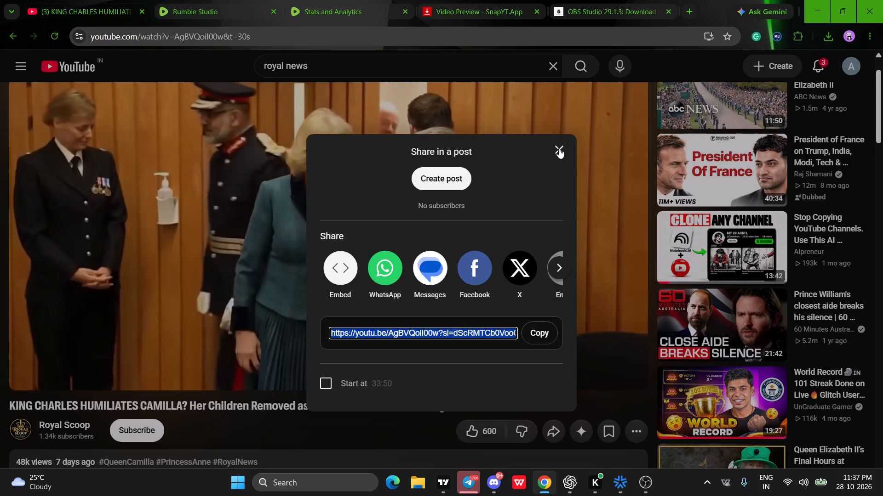
left_click(559, 149)
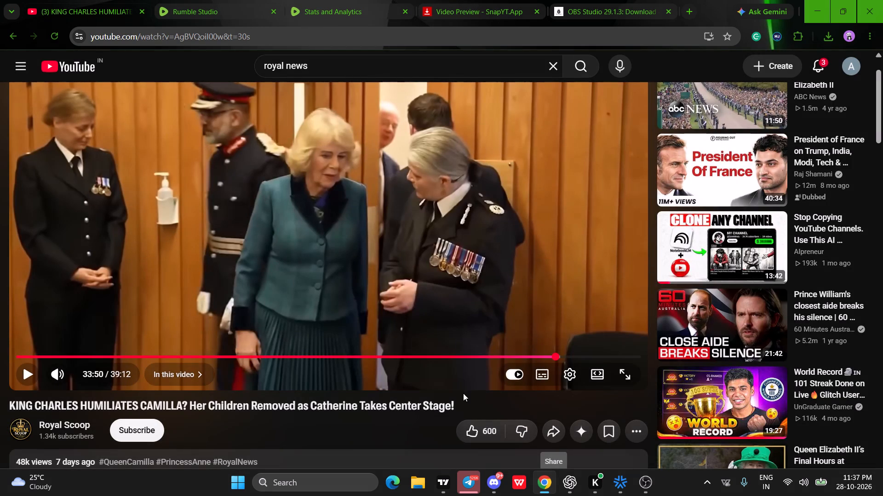
scroll(463, 393, "down", 2)
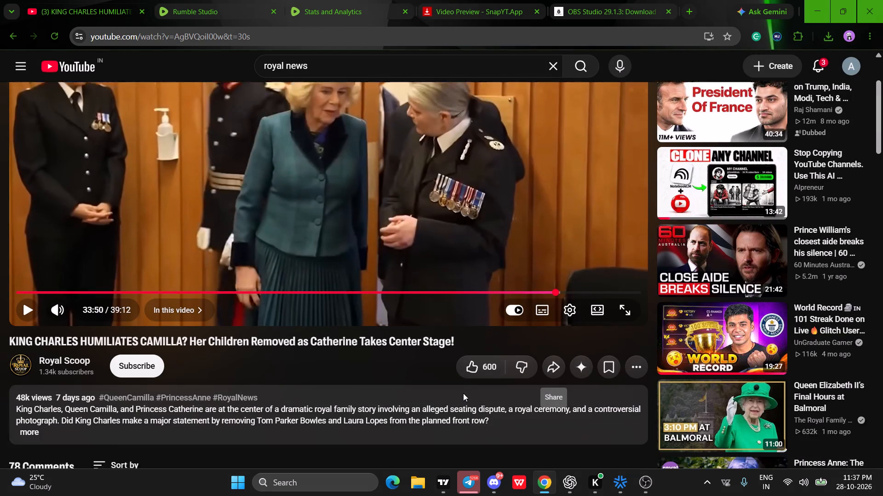
scroll(463, 393, "down", 2)
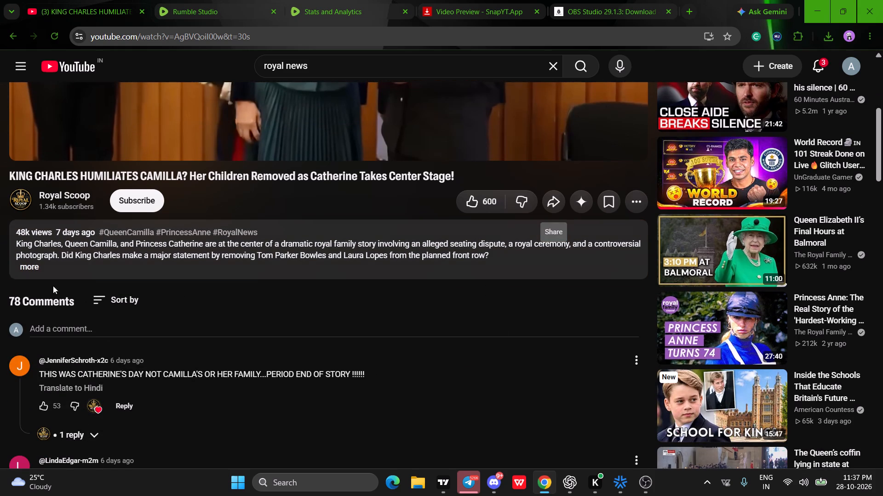
left_click(36, 268)
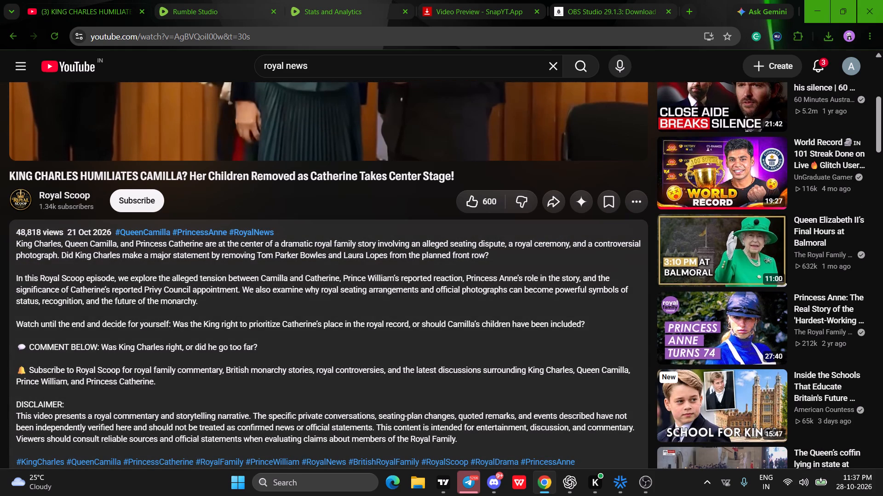
left_click_drag(13, 244, 240, 387)
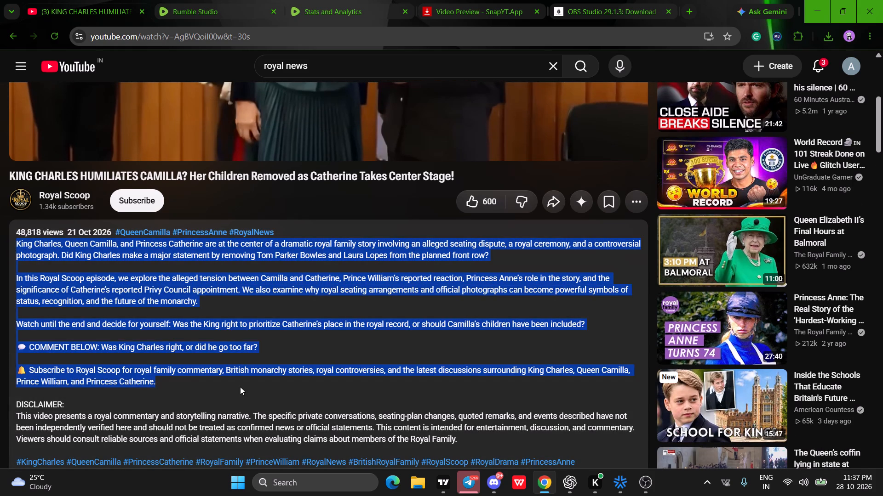
left_click_drag(240, 387, 585, 412)
scroll(245, 398, "down", 1)
right_click(568, 406)
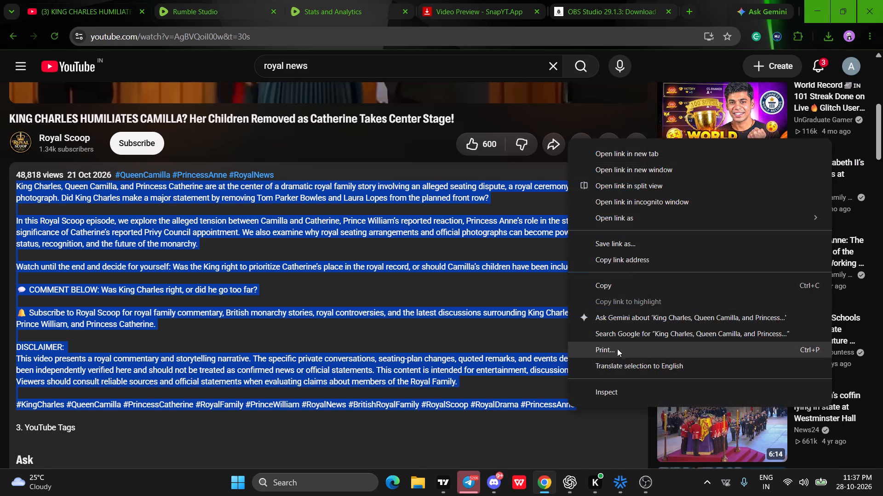
left_click(611, 282)
left_click(206, 8)
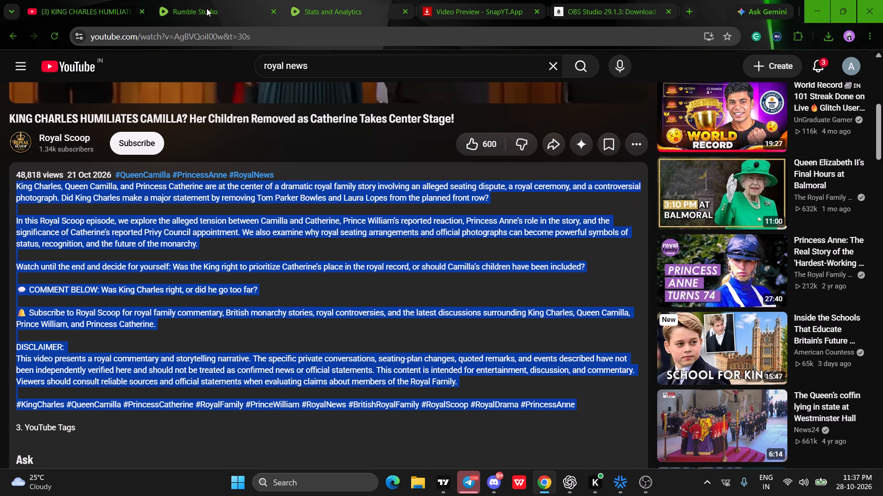
right_click(80, 365)
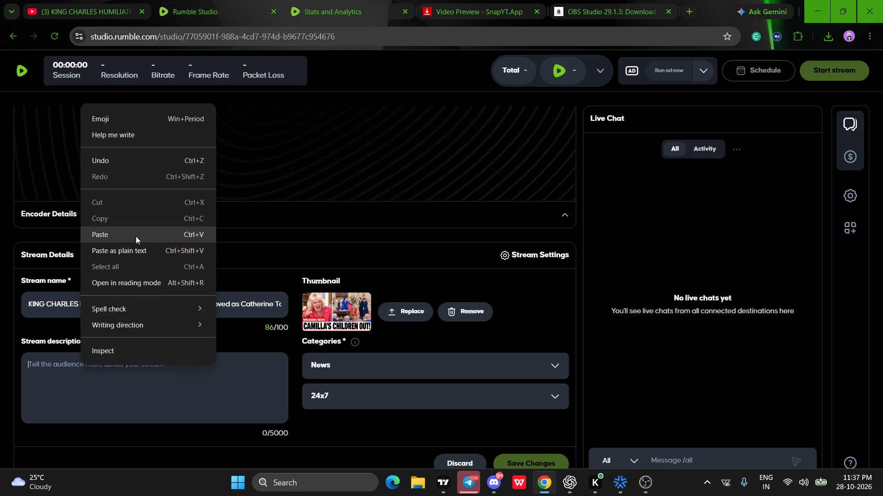
left_click(136, 236)
Save the changes to the Rumble stream details.
scroll(337, 423, "down", 5)
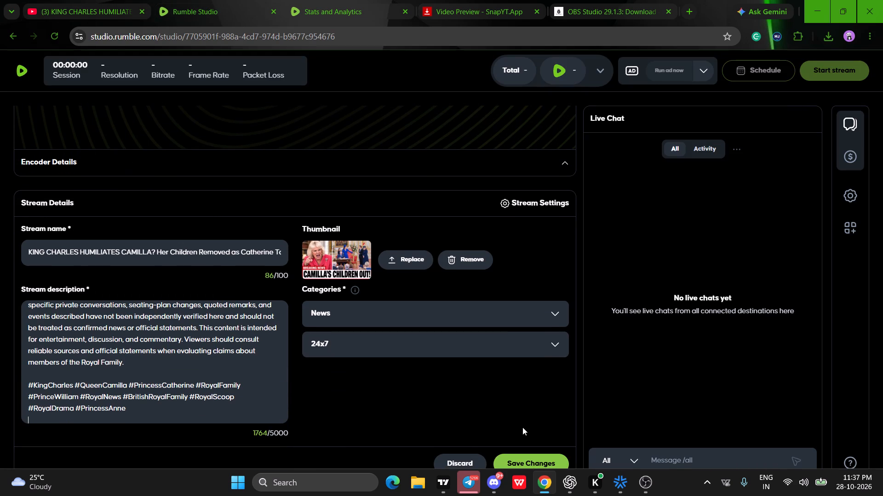
scroll(524, 430, "down", 3)
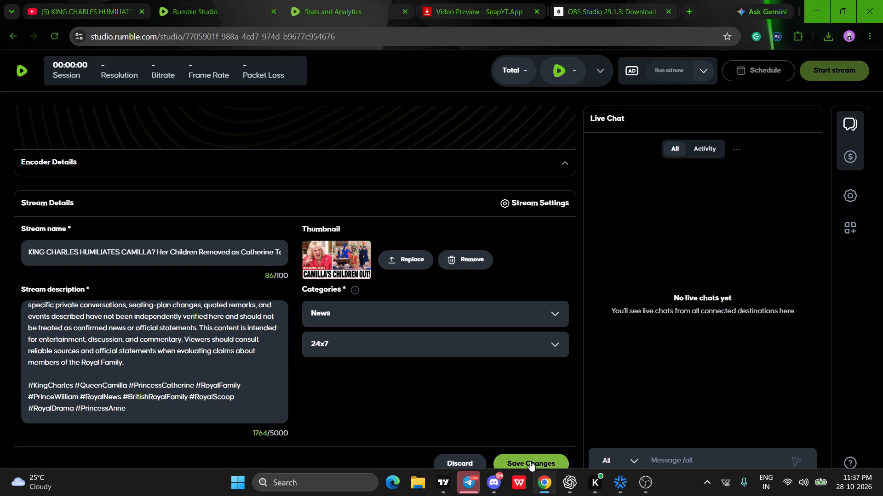
left_click(530, 457)
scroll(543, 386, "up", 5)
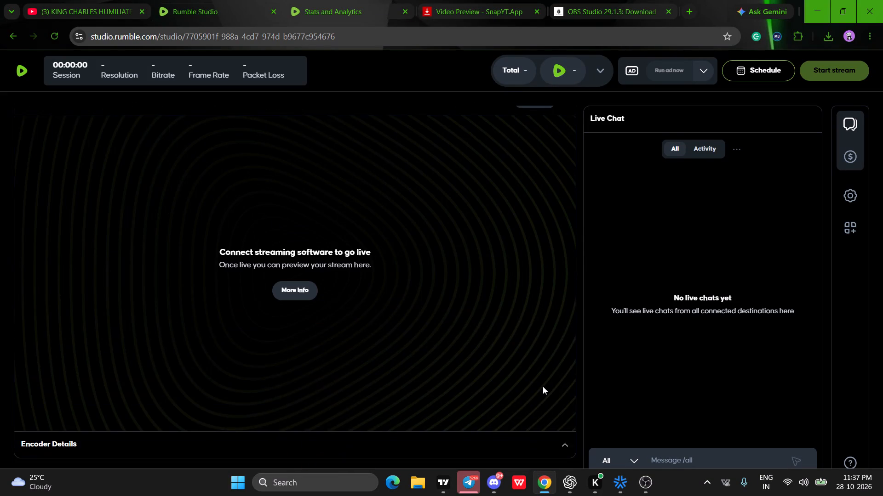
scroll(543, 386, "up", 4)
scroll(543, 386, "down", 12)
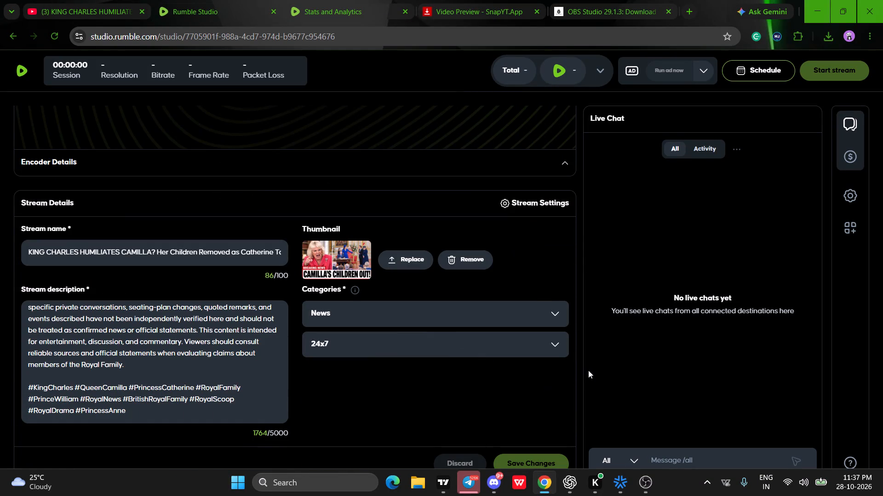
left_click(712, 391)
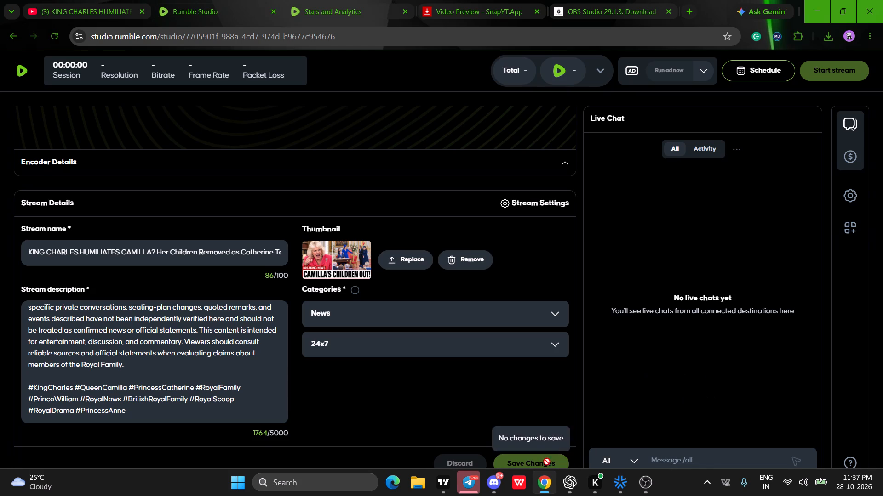
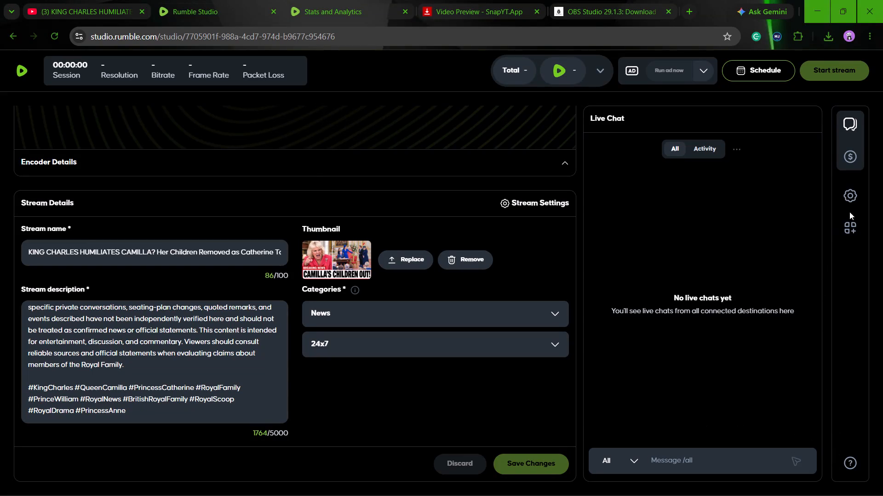
Examine the stream overlay options for Ad Campaign Banner, Live Chat, Stream Stats and Pinned Messages.
left_click(850, 203)
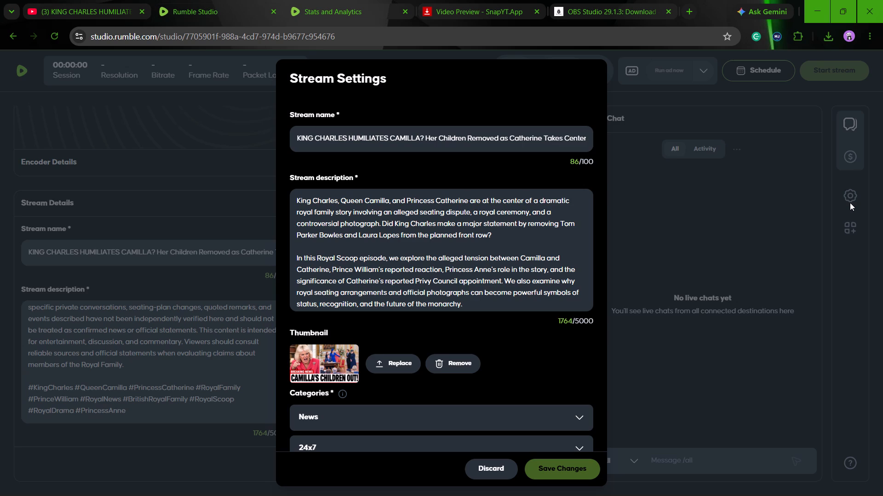
left_click(850, 203)
left_click(860, 226)
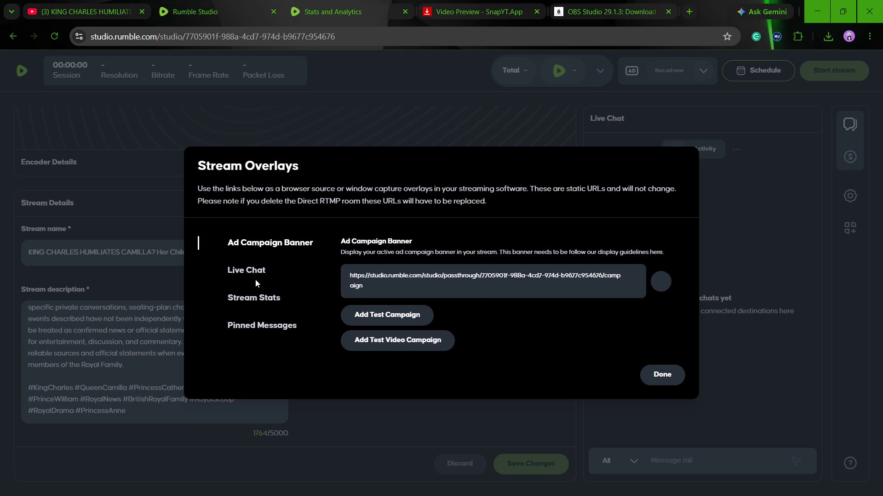
left_click(259, 299)
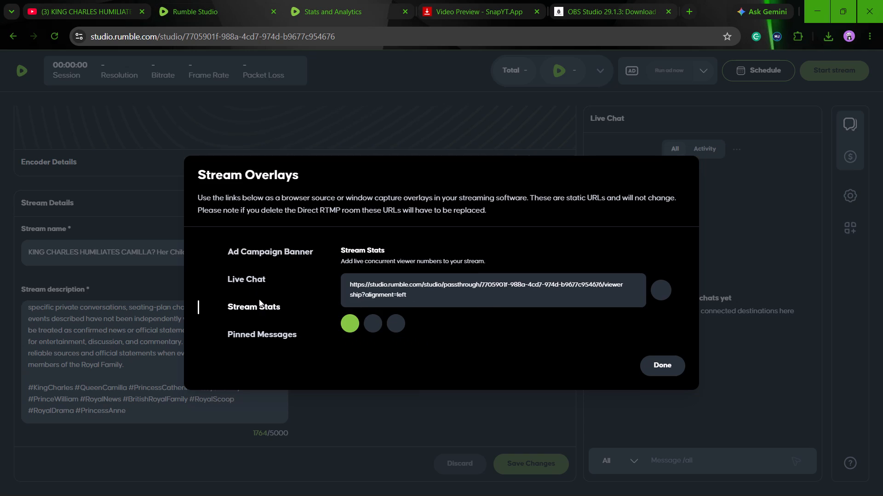
left_click(269, 337)
left_click(263, 310)
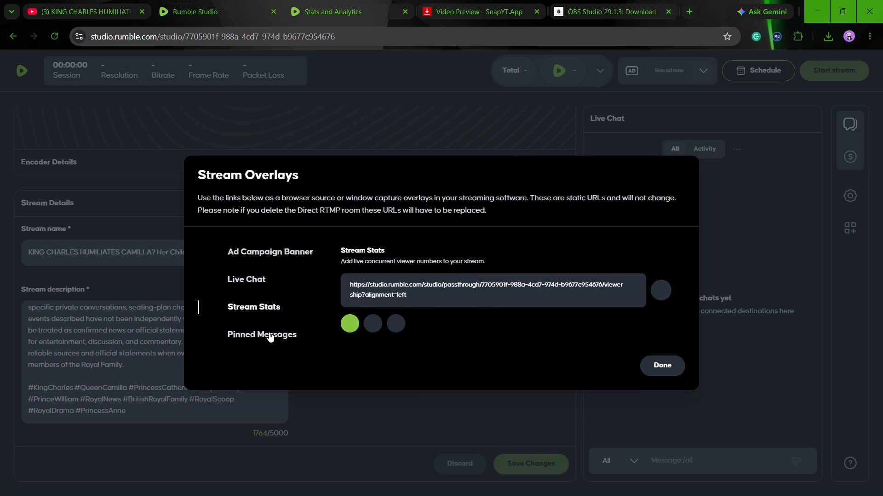
left_click(269, 336)
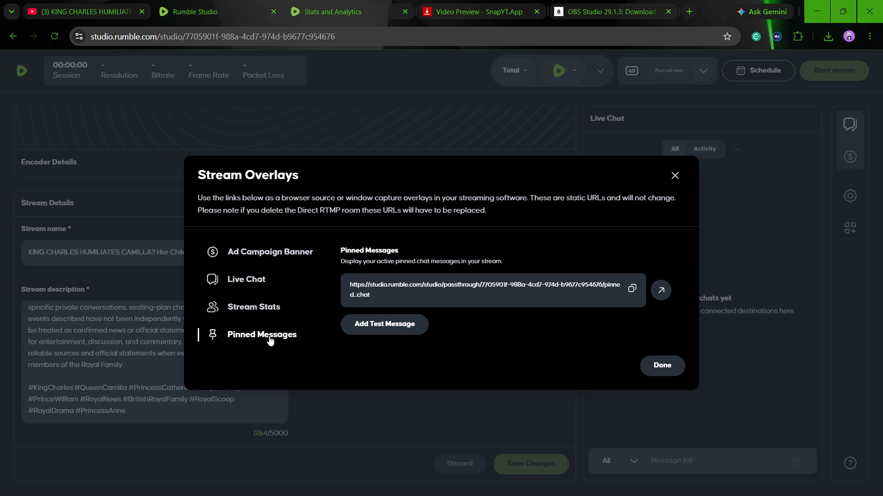
left_click(268, 310)
left_click(265, 276)
left_click(268, 248)
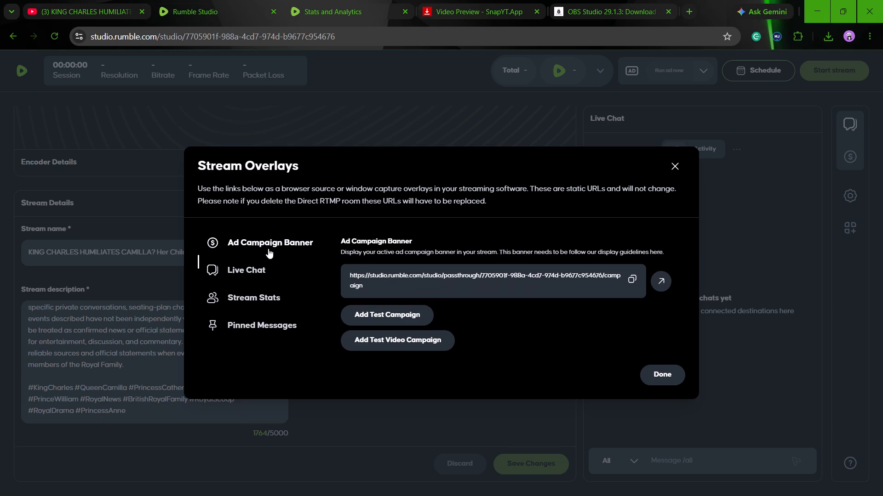
left_click(274, 327)
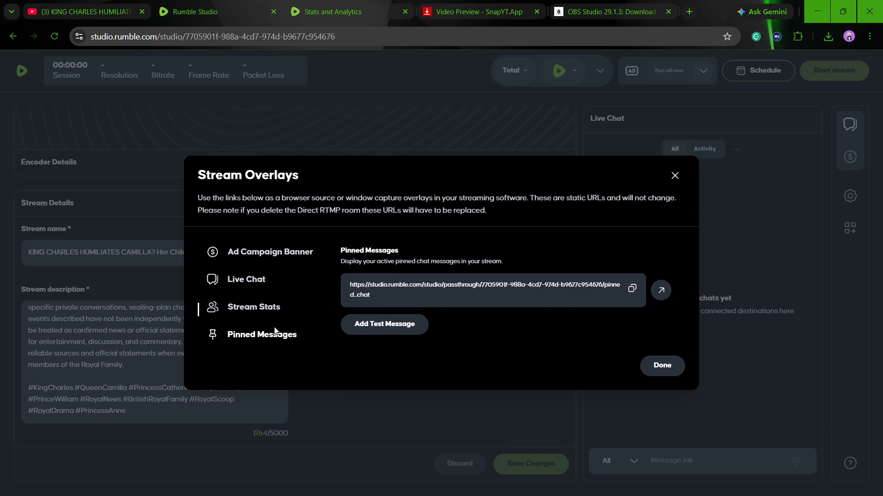
left_click(673, 178)
Check the Ad Manager information about midroll ad breaks.
scroll(576, 164, "up", 4)
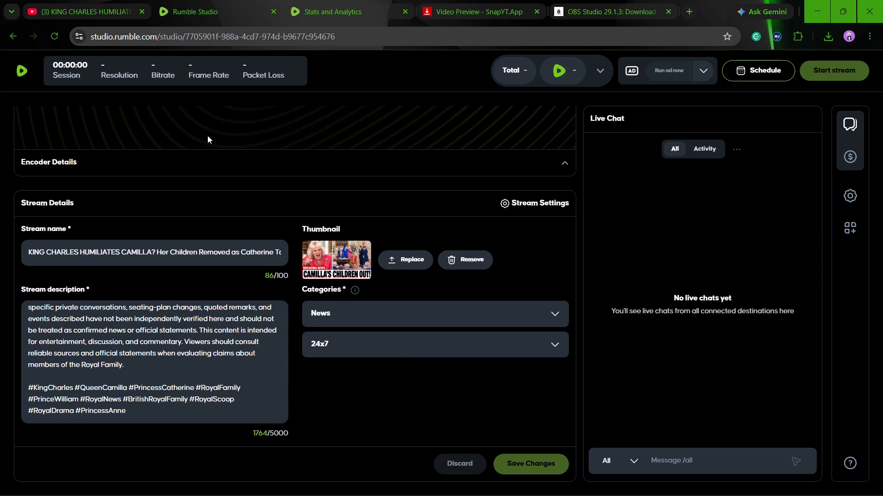
left_click(700, 73)
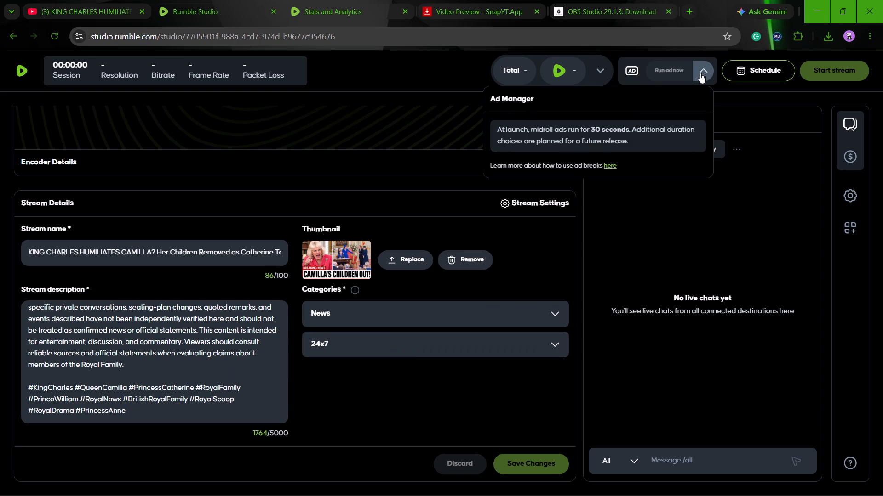
left_click(700, 73)
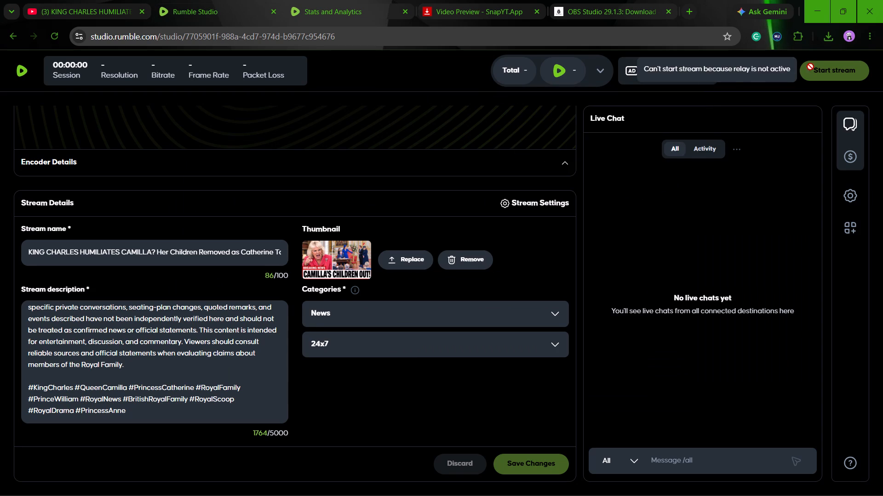
left_click(708, 76)
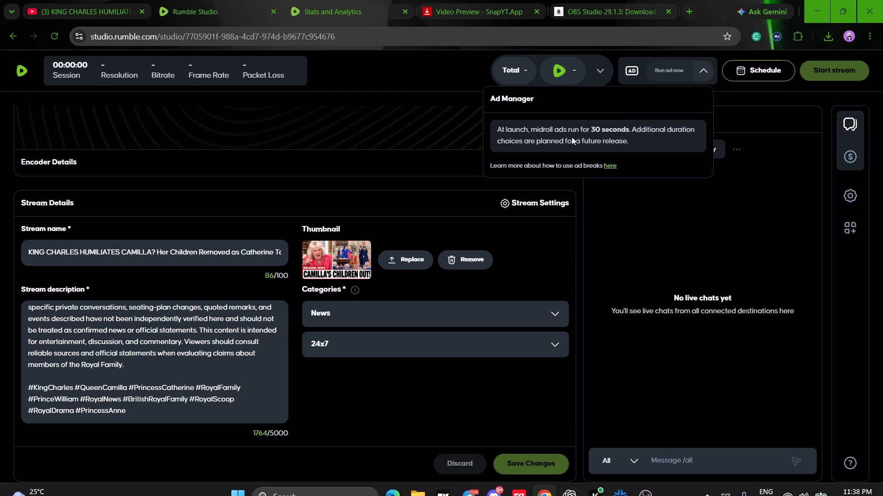
left_click(653, 237)
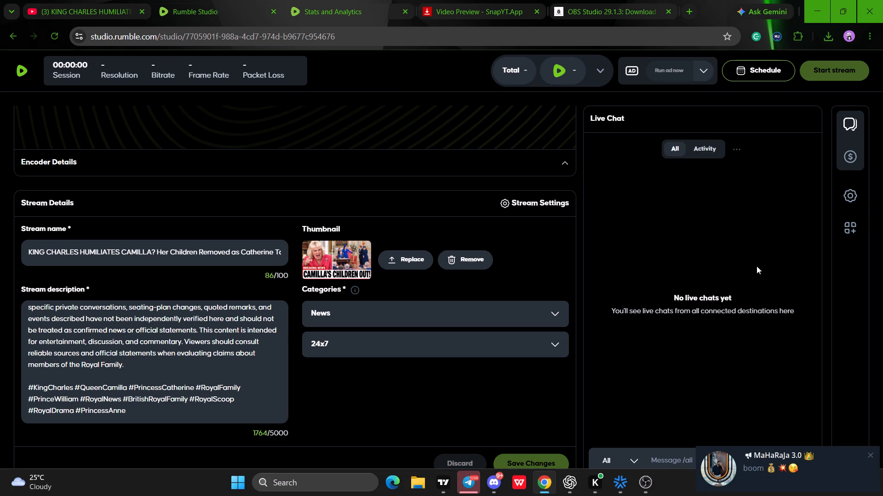
Review the stream settings down to the placeholder video, Visibility and Source Pass Through options.
scroll(765, 266, "down", 3)
left_click(534, 207)
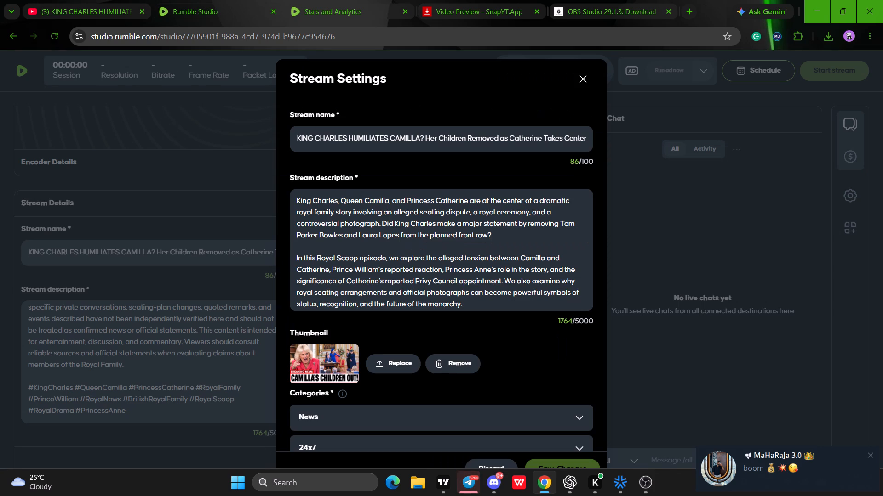
scroll(506, 376, "down", 11)
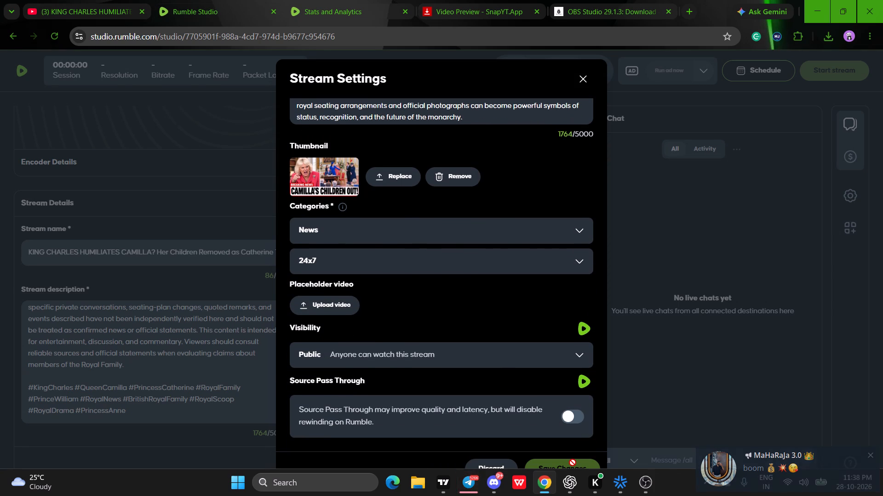
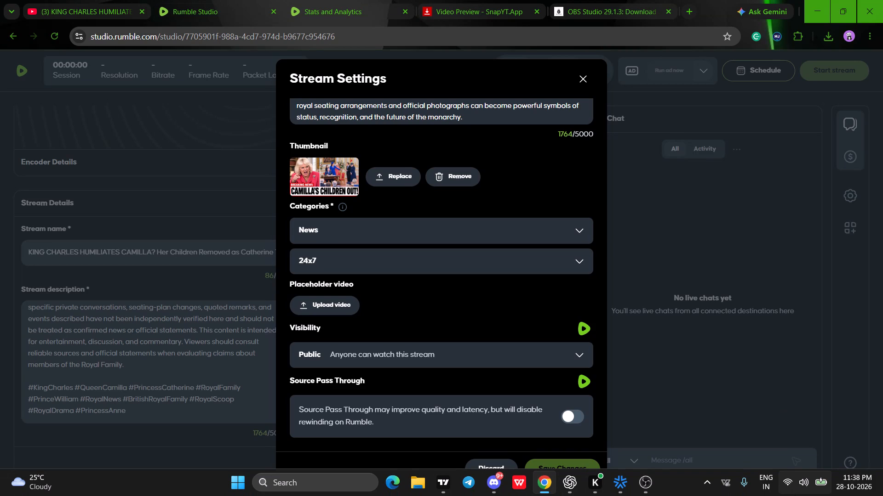
Check the Visibility choices and remaining options in the stream settings, then close them without changes.
scroll(533, 422, "down", 4)
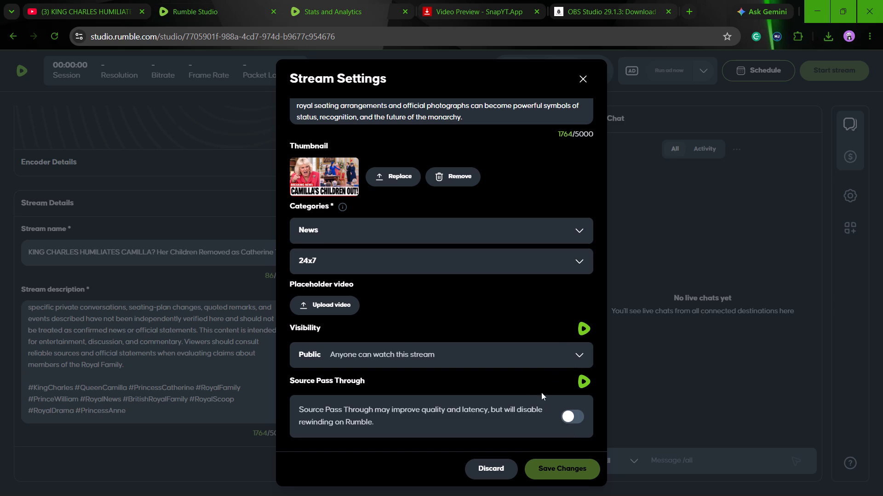
left_click(577, 356)
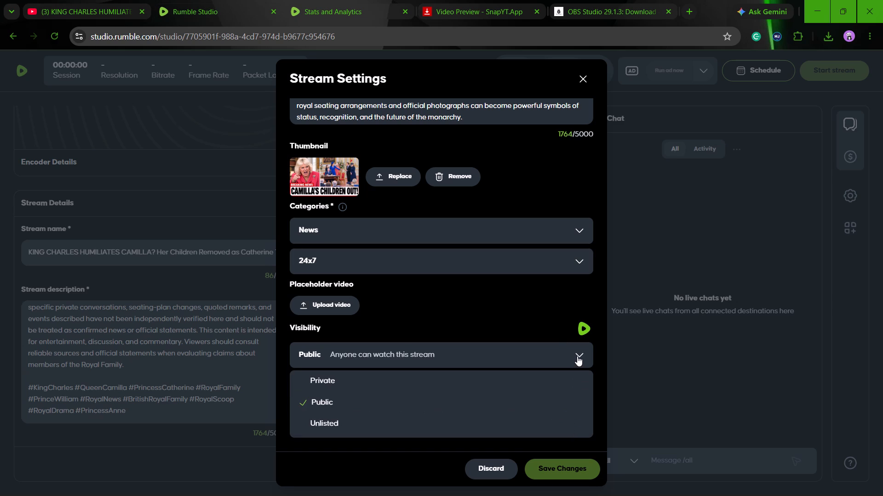
left_click(577, 356)
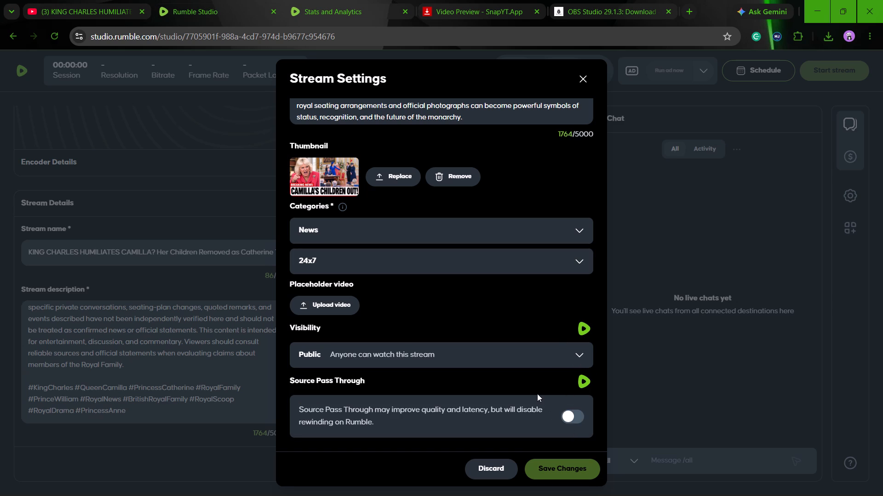
scroll(555, 322, "down", 4)
scroll(569, 280, "up", 6)
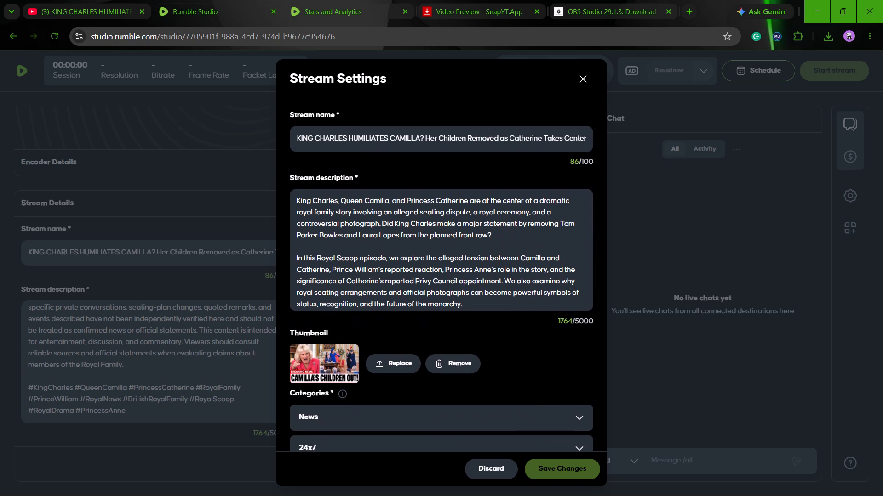
scroll(569, 280, "up", 2)
left_click(578, 76)
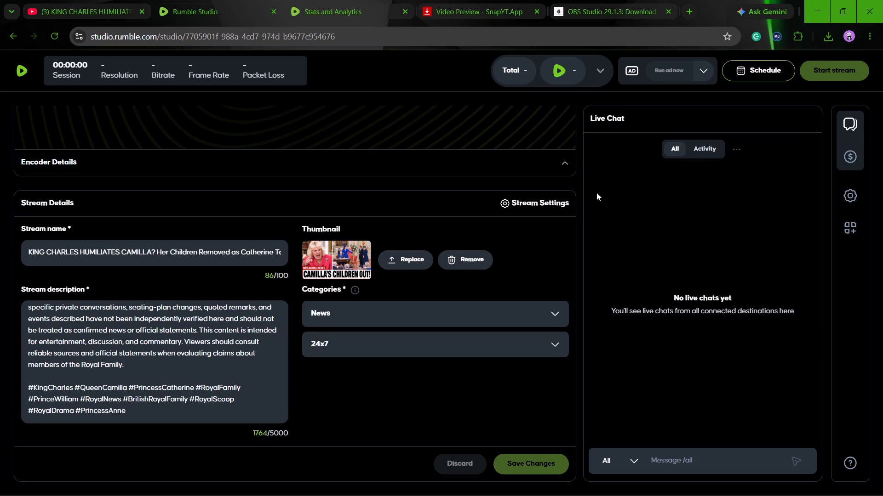
Look at the stream scheduling dialog and its start time option, then dismiss it.
left_click(755, 72)
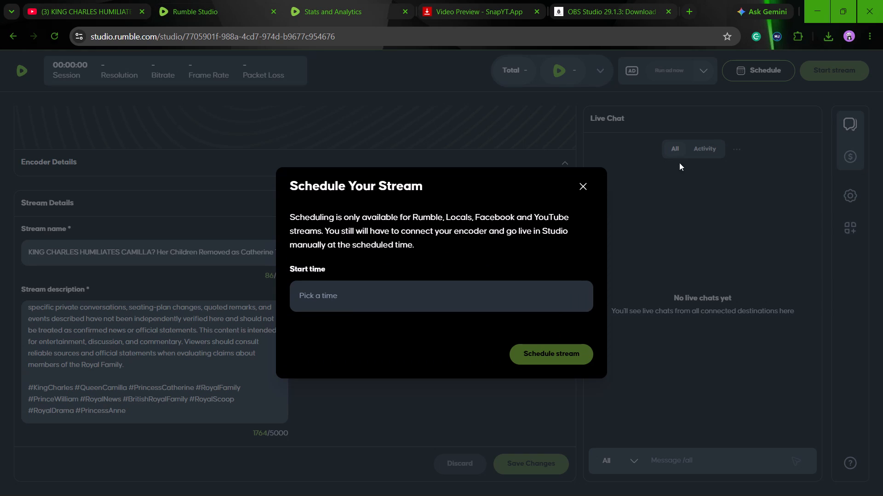
left_click(576, 188)
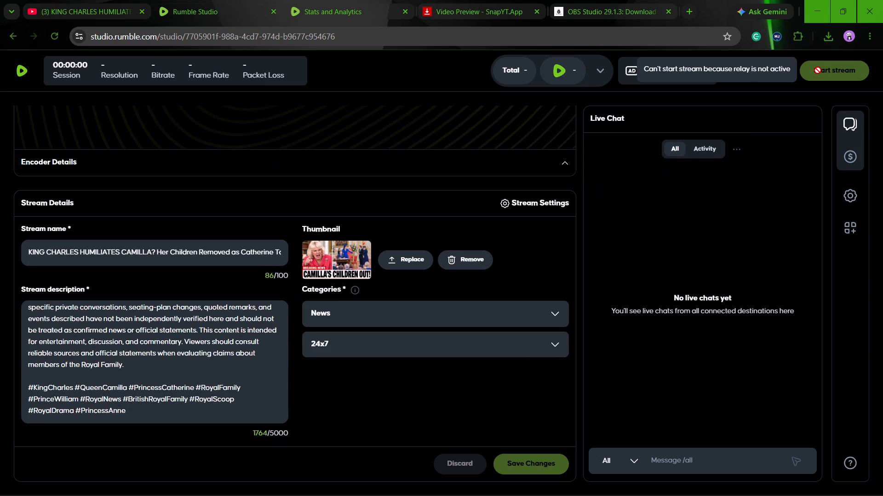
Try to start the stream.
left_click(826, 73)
Set the primary Rumble streaming destination to the BreakingCrownNews channel.
left_click(522, 73)
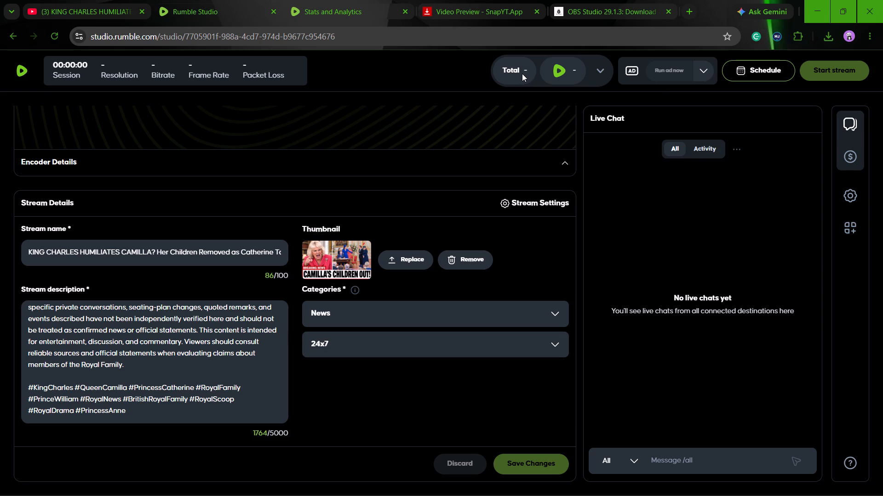
left_click(596, 72)
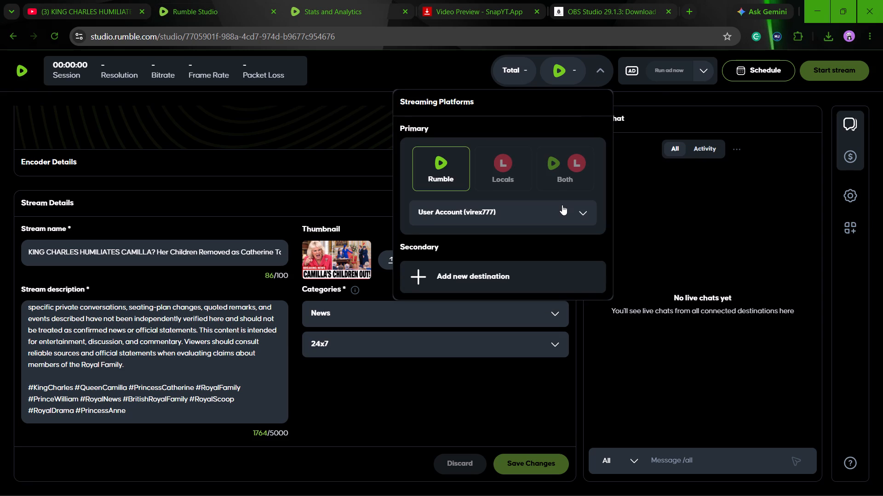
left_click(578, 212)
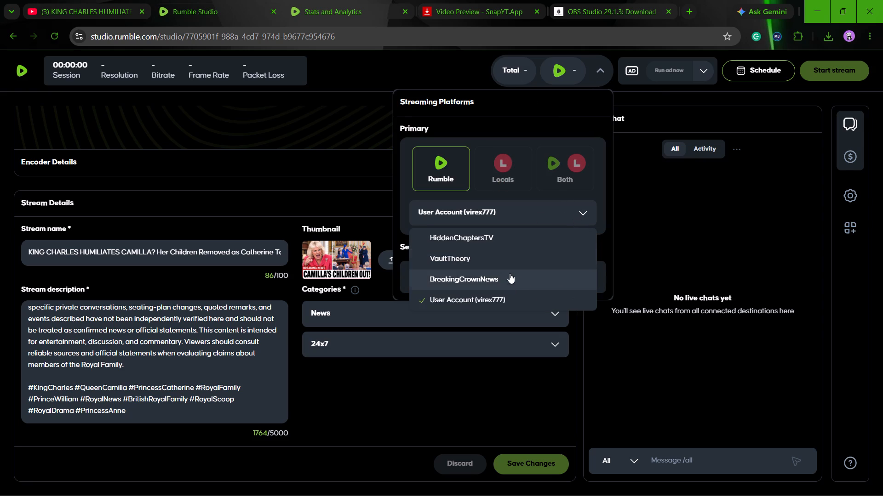
left_click(506, 282)
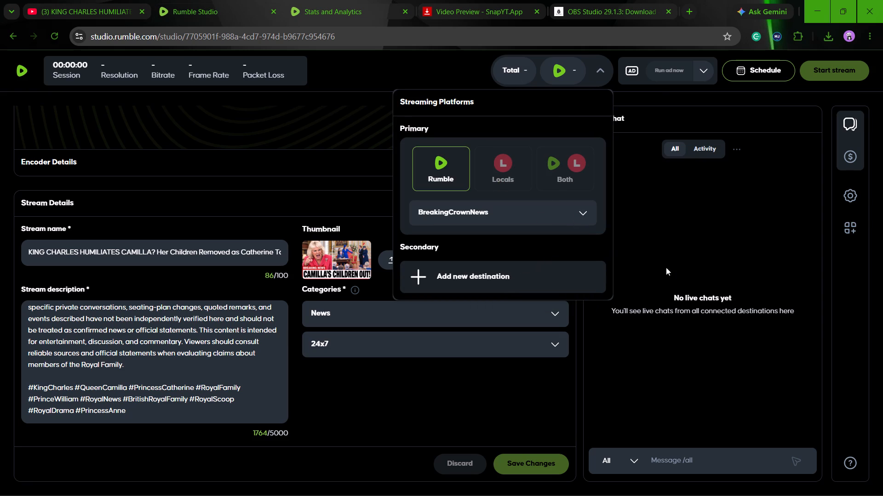
left_click(677, 253)
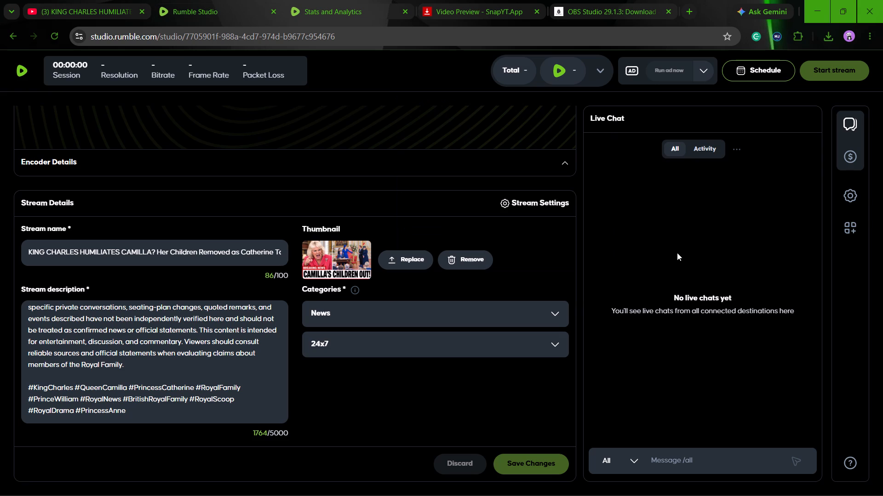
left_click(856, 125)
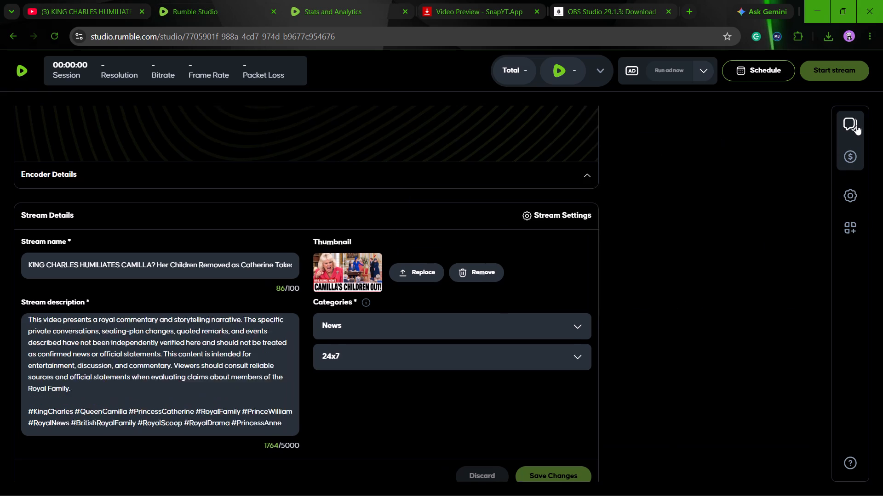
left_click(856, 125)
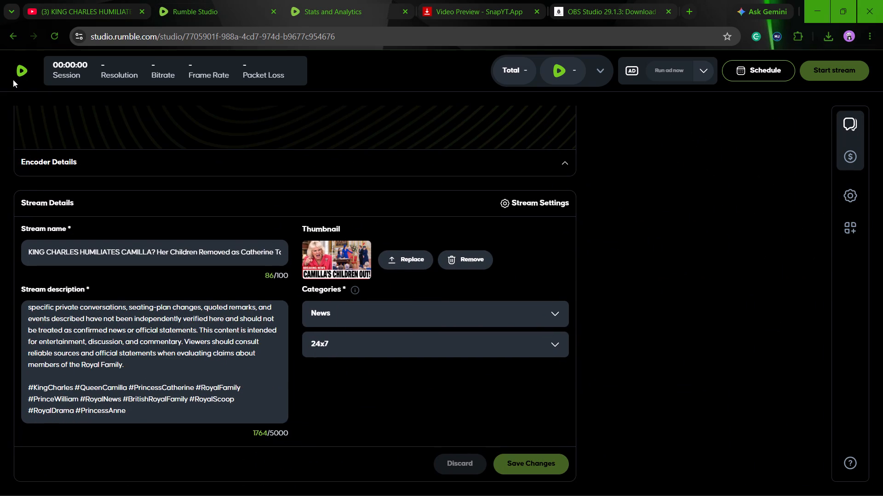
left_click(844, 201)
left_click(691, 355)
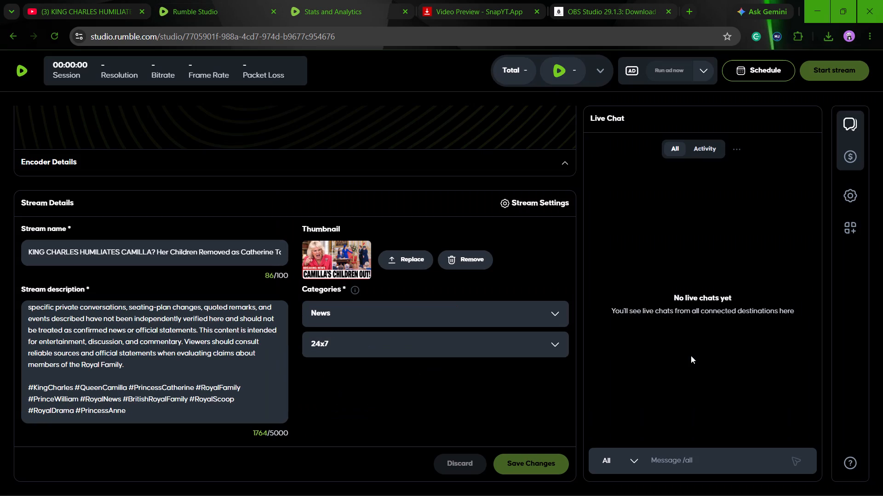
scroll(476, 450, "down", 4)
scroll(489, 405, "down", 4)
Review the stream settings again, from the stream name down to Source Pass Through, and close them.
left_click(532, 208)
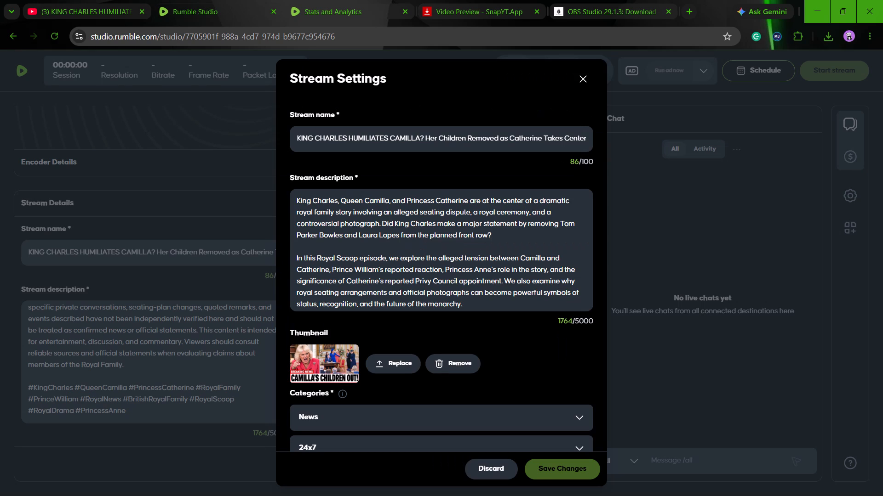
scroll(497, 419, "down", 9)
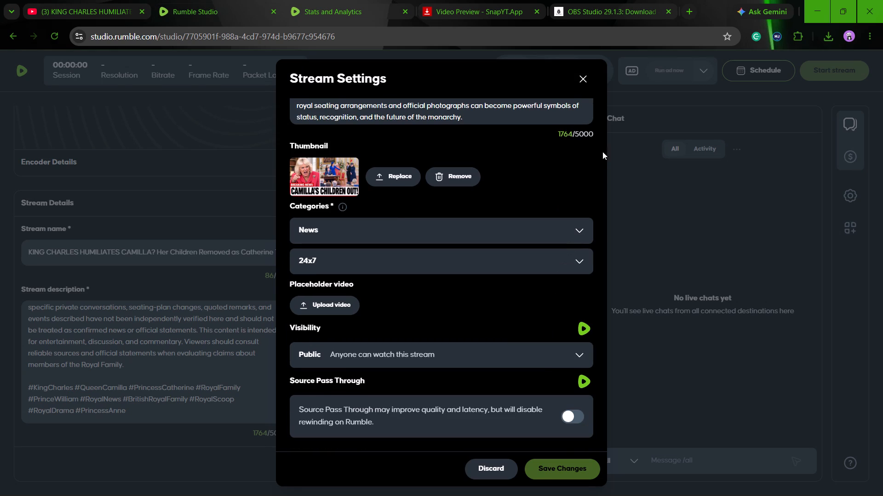
left_click(581, 79)
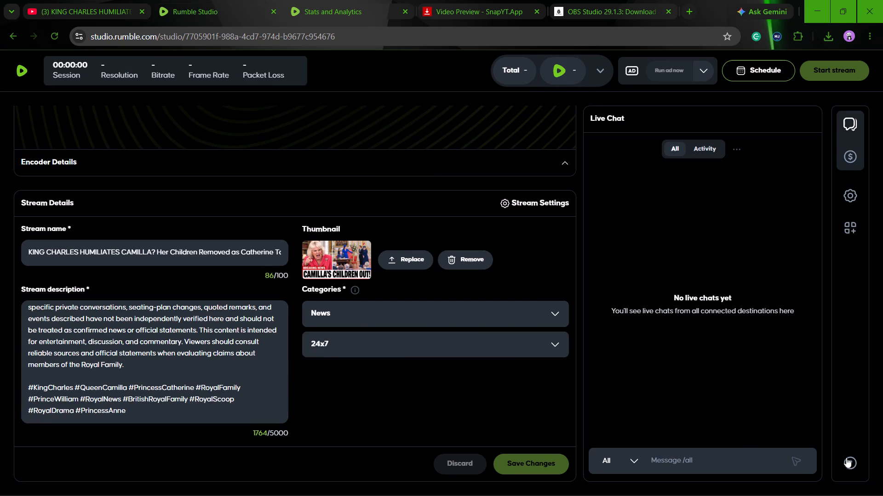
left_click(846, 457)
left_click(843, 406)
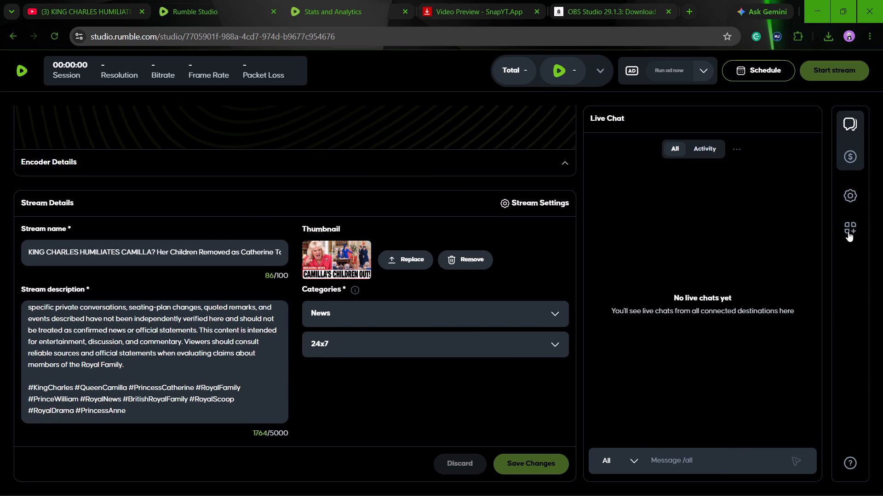
Examine the Ad Campaign Banner, Live Chat, Stream Stats and Pinned Messages overlay pages again.
left_click(848, 231)
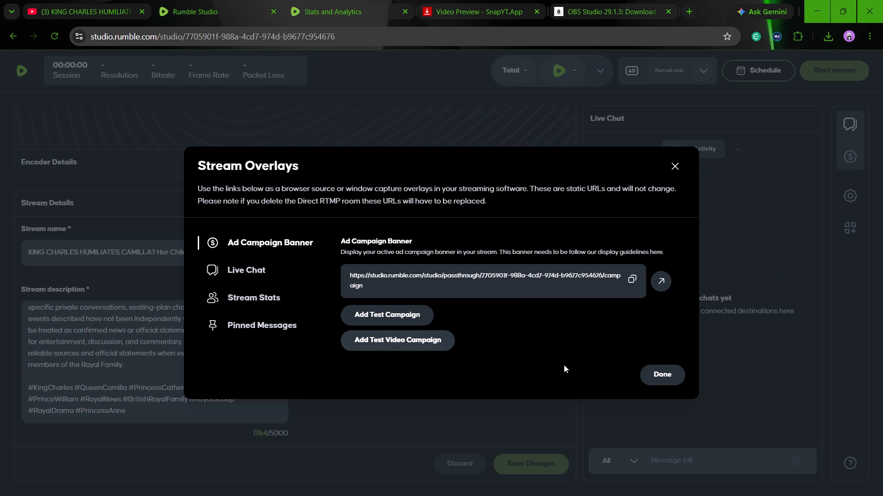
left_click(277, 275)
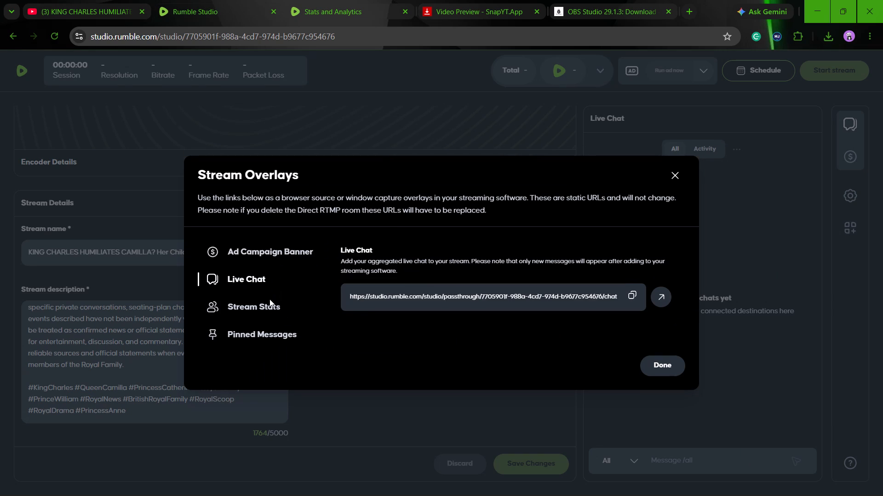
left_click(269, 299)
left_click(268, 311)
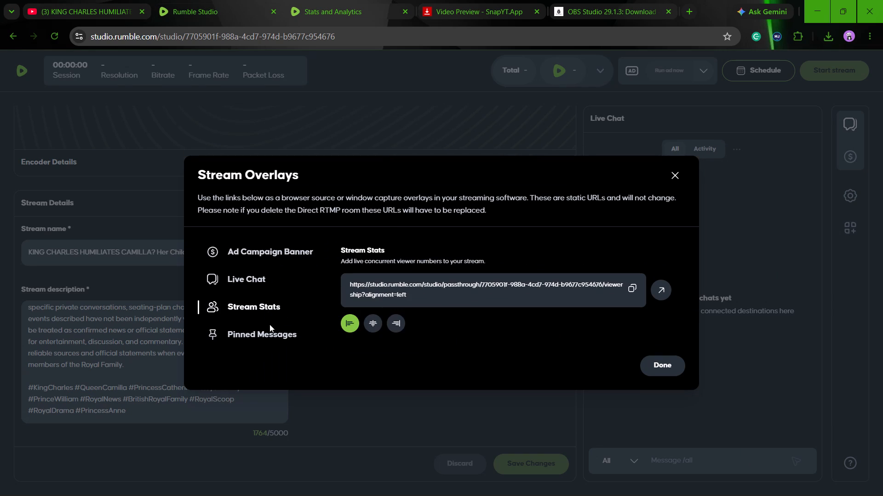
left_click(268, 336)
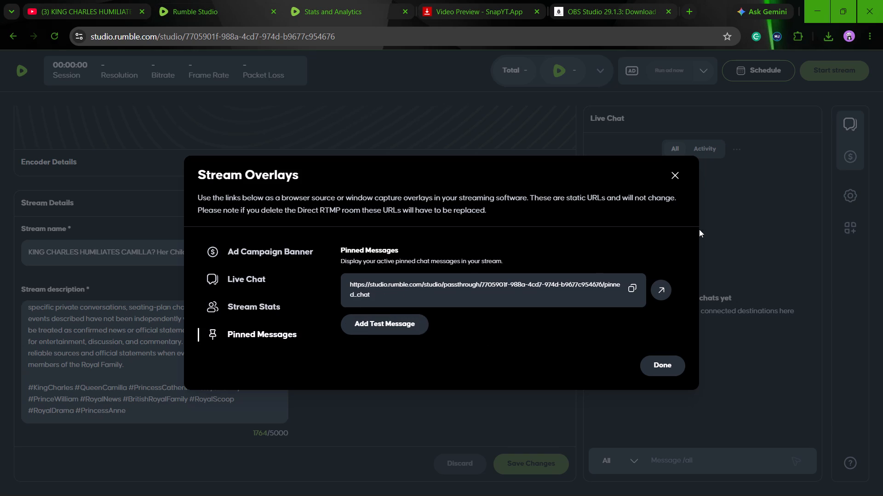
left_click(675, 177)
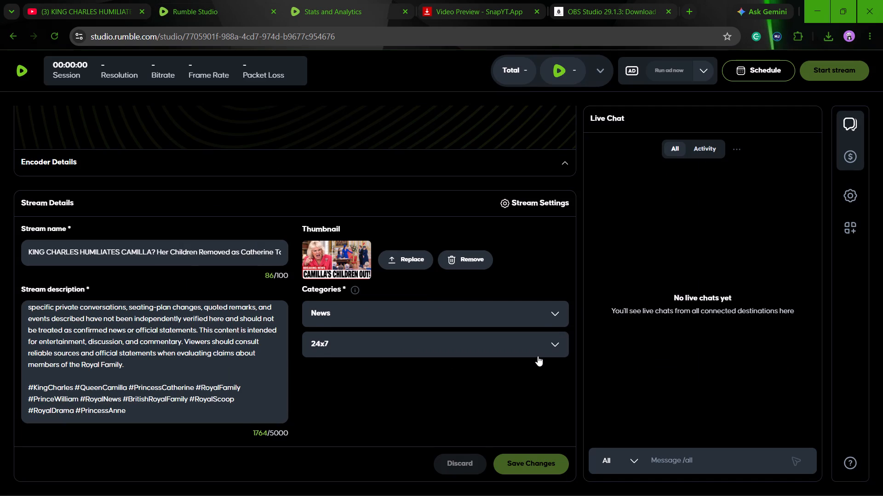
Copy the RTMP URL from the Encoder Details and paste it as the custom stream Server in the OBS Studio settings.
left_click(558, 170)
scroll(486, 247, "up", 4)
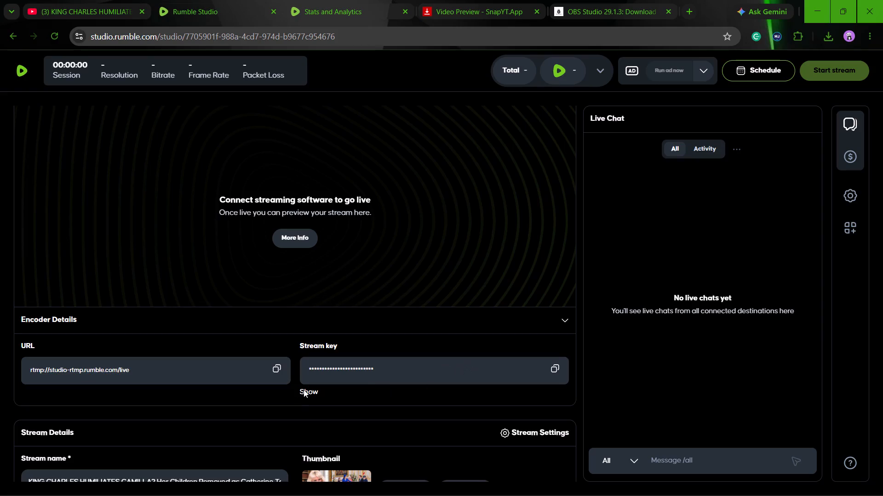
left_click(304, 389)
left_click(304, 389)
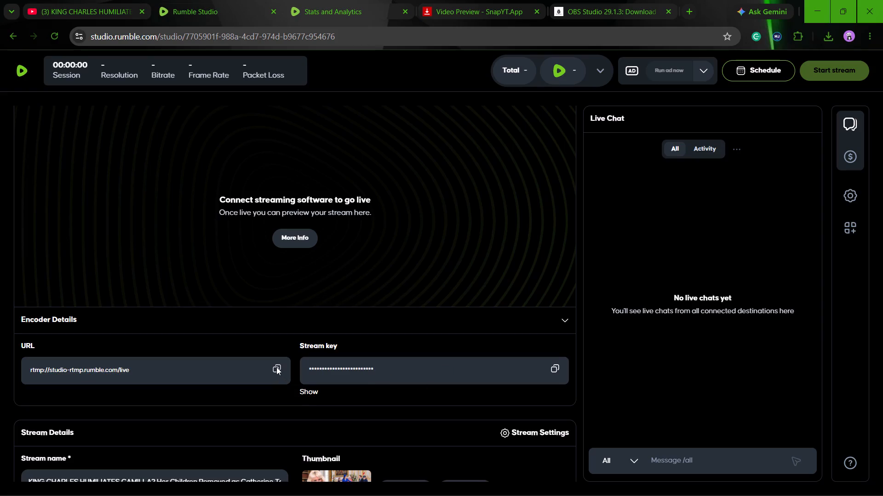
left_click(276, 367)
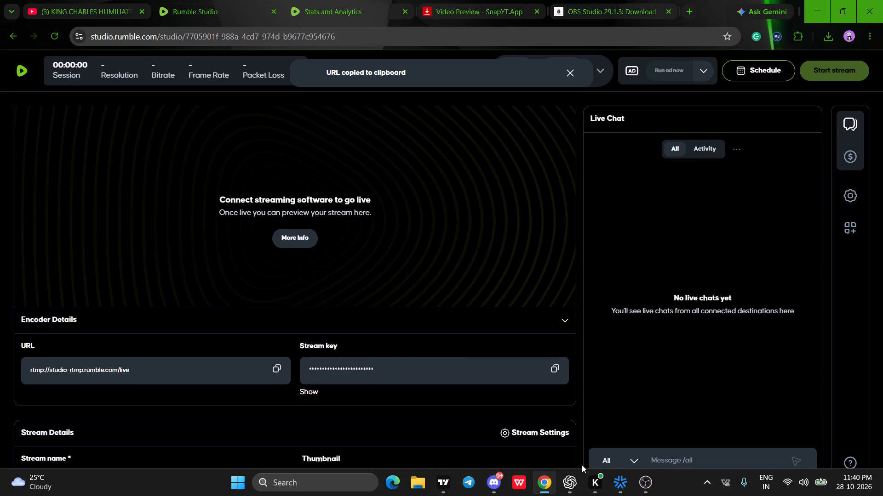
left_click(644, 480)
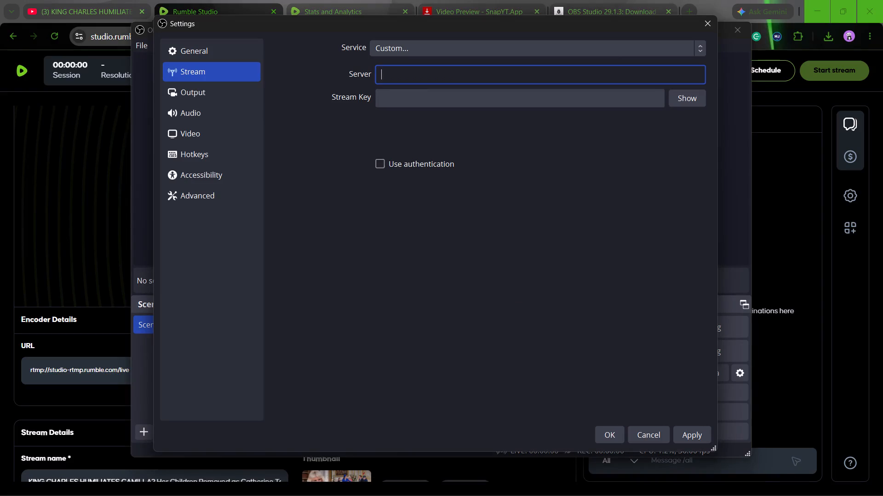
right_click(393, 78)
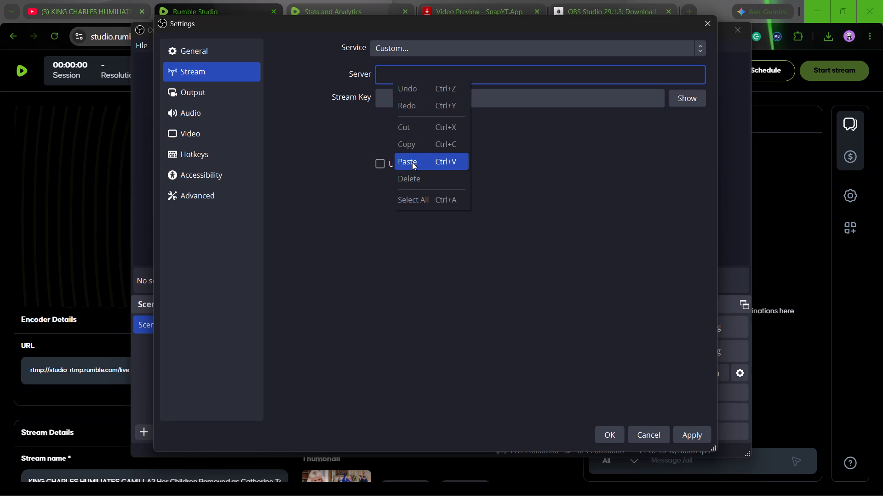
left_click(412, 162)
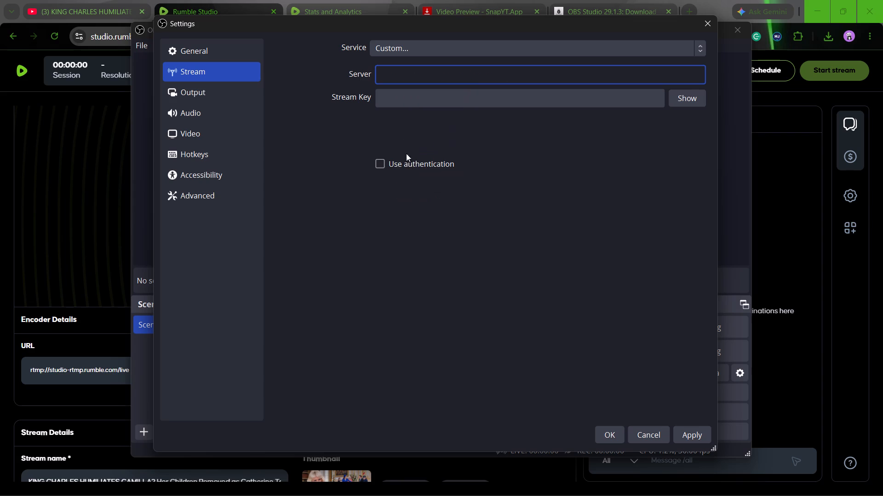
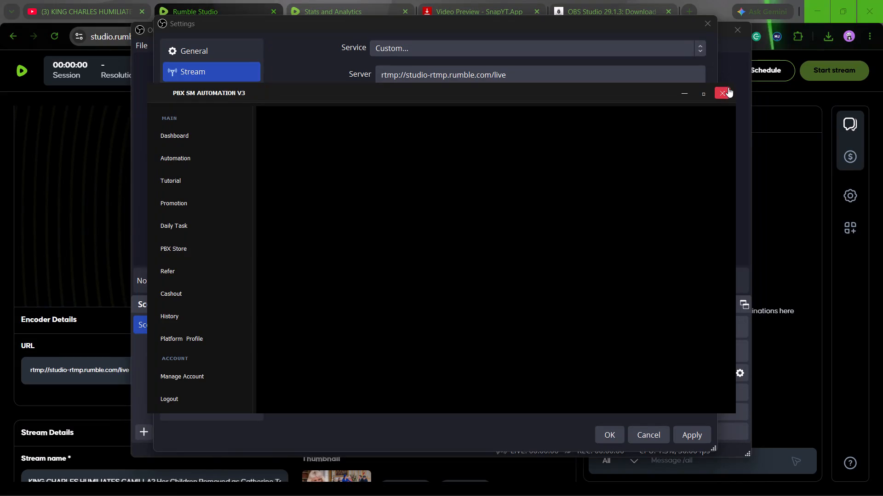
Copy the stream key from the Encoder Details in Rumble Studio and switch back to the OBS Studio stream settings.
left_click(726, 90)
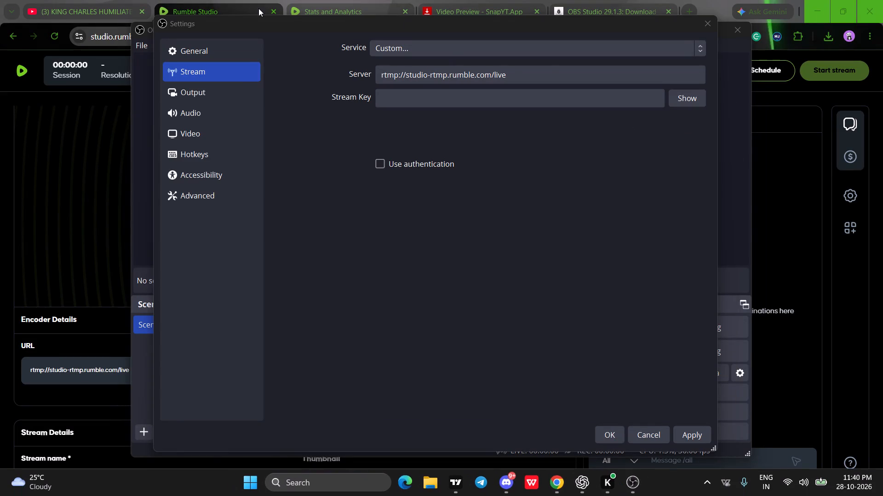
left_click(249, 3)
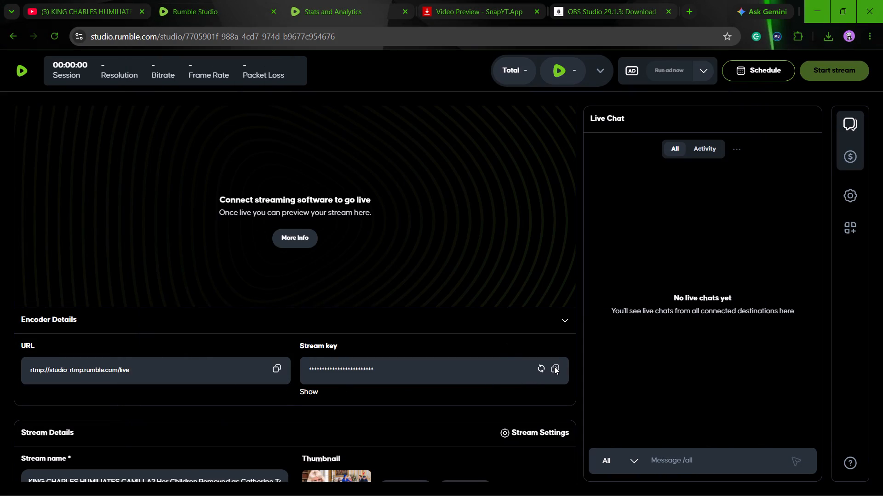
left_click(555, 366)
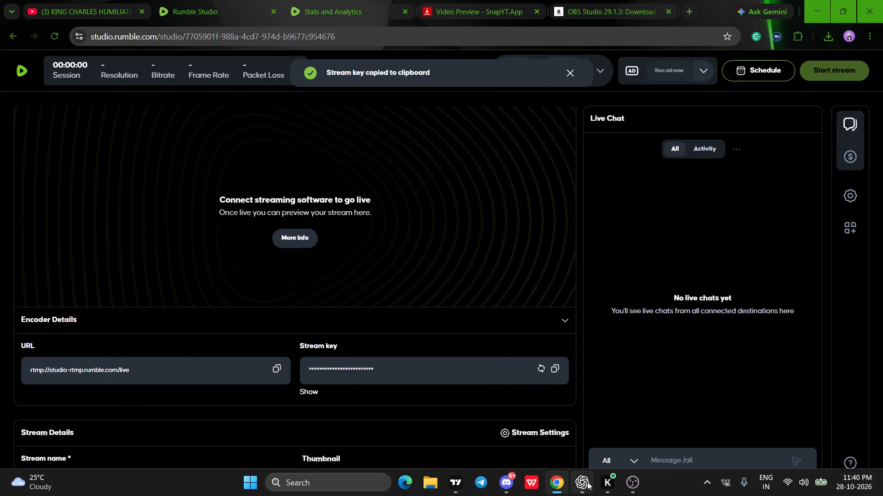
left_click(622, 487)
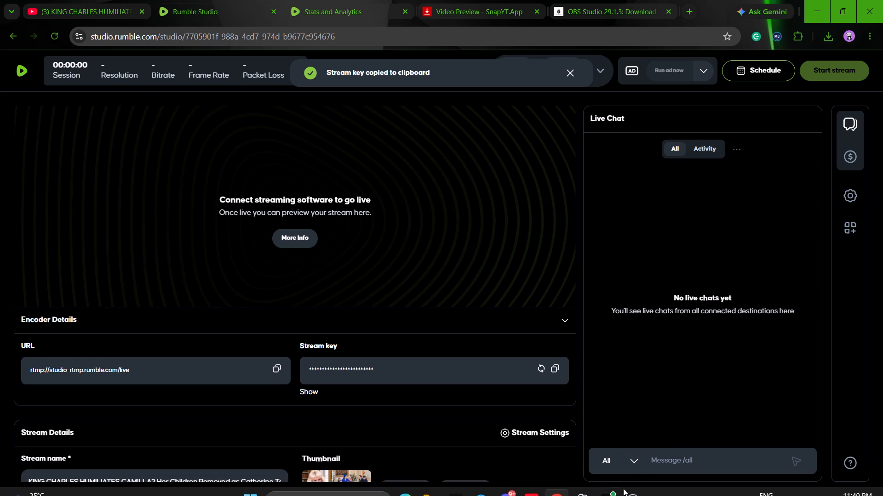
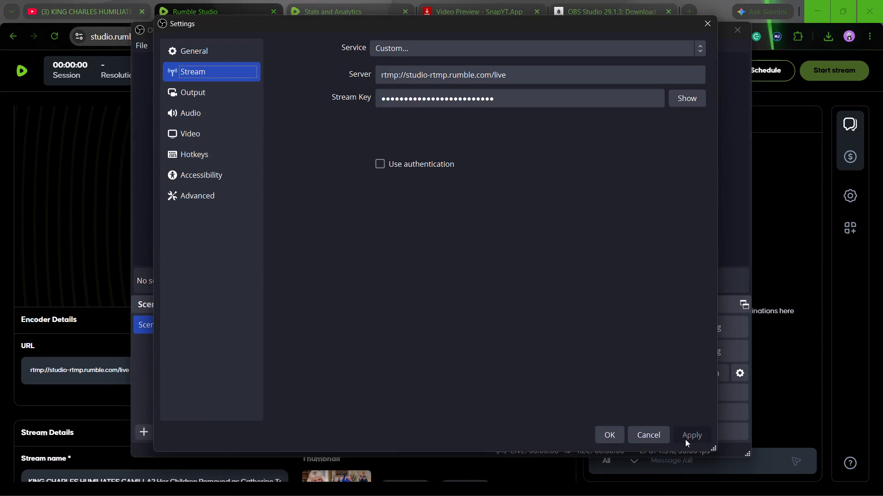
Save the custom RTMP server and stream key settings and close the settings window.
left_click(611, 438)
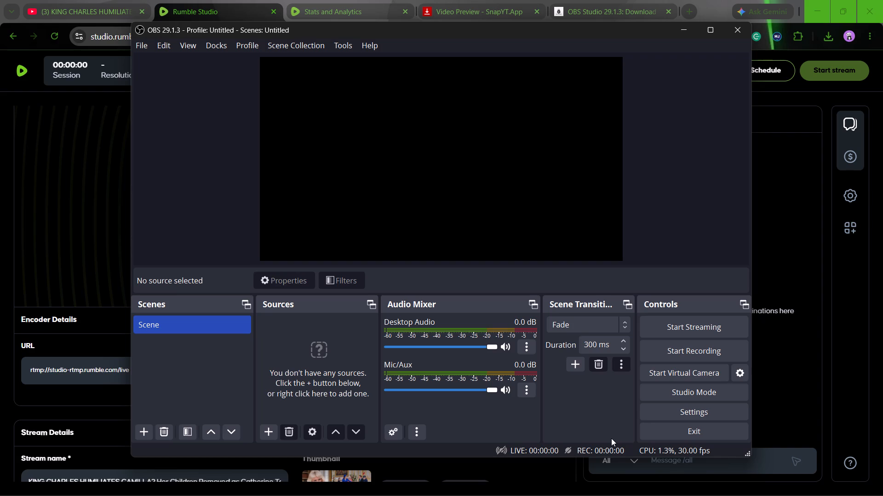
Switch to Rumble Studio and review the encoder details, stream details and Stream Setup Help instructions.
left_click(682, 24)
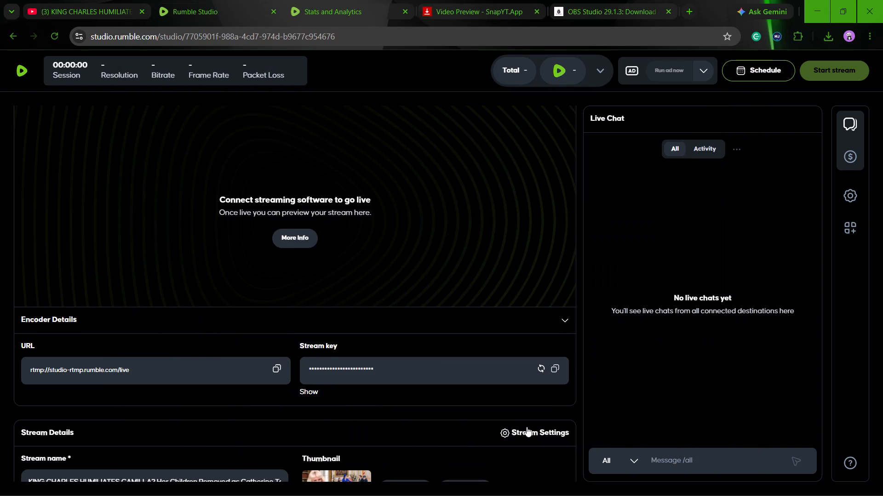
scroll(527, 427, "down", 3)
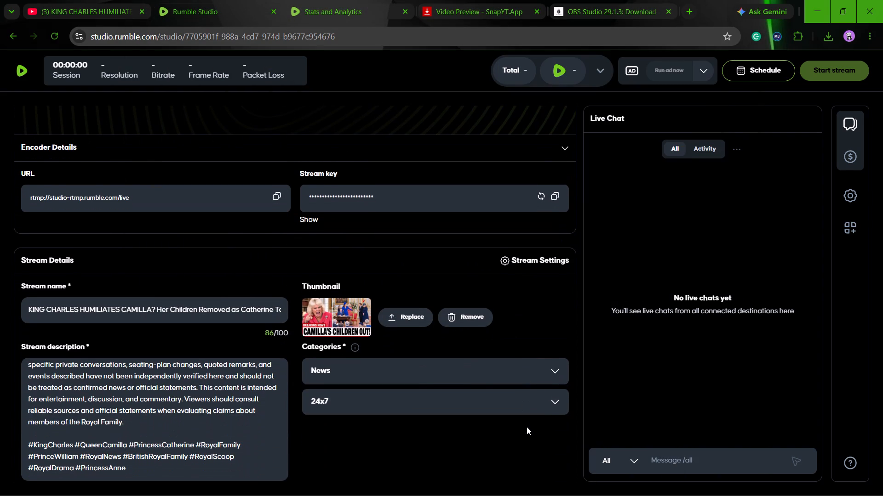
scroll(527, 427, "up", 2)
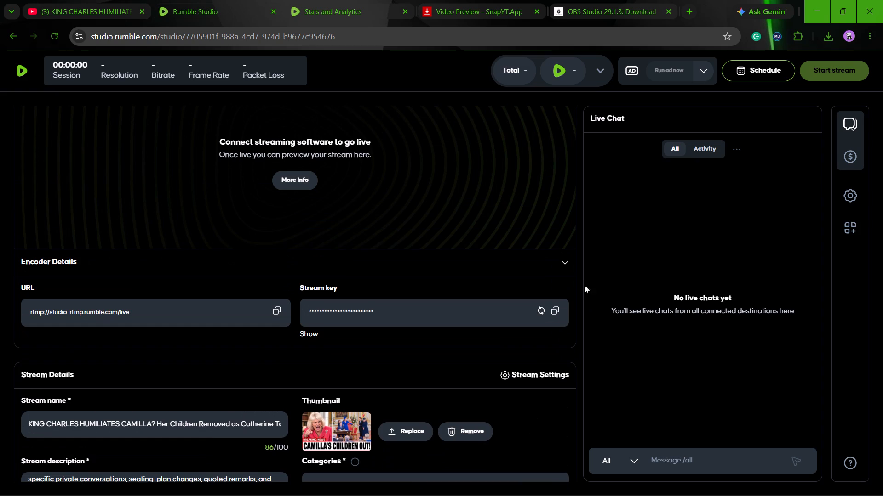
left_click(564, 261)
left_click(567, 336)
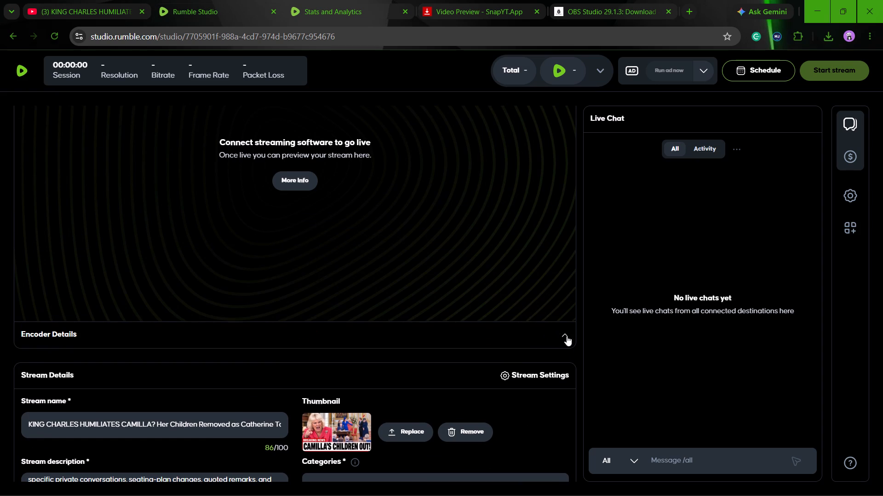
scroll(458, 259, "up", 4)
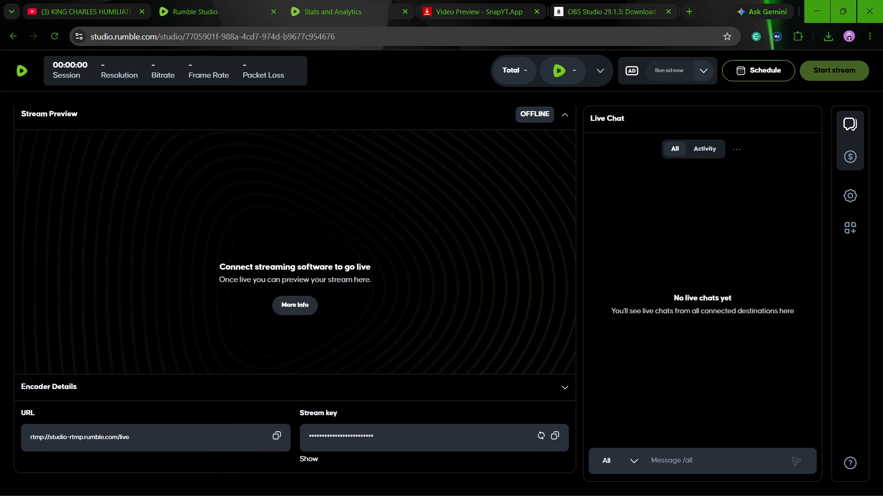
left_click(296, 314)
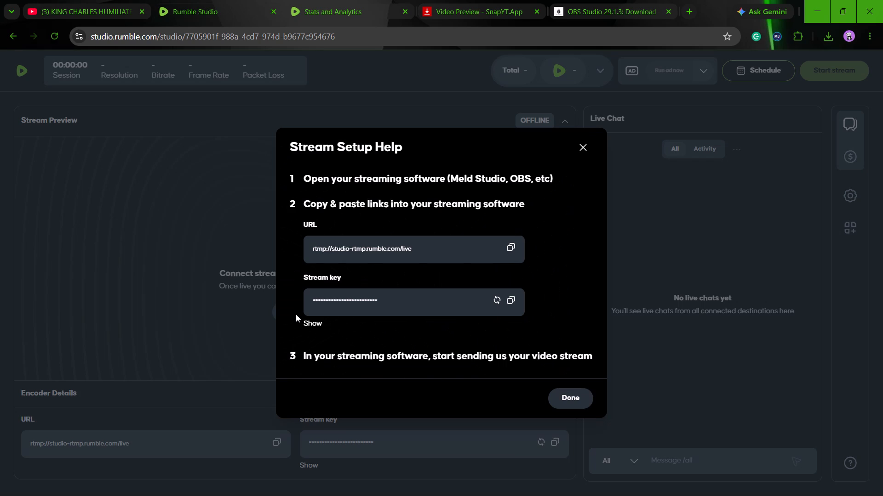
scroll(414, 334, "down", 3)
Switch to OBS Studio and add a new Media Source named "stream 1" to the scene.
left_click(623, 481)
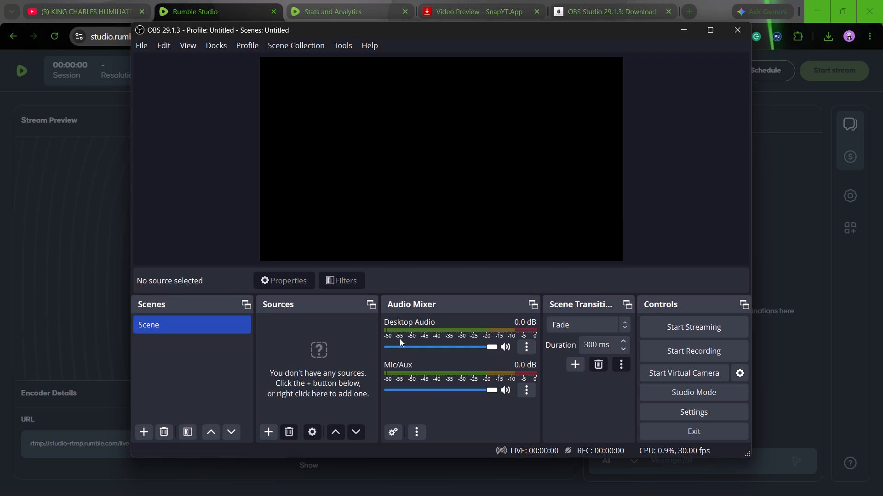
left_click(262, 430)
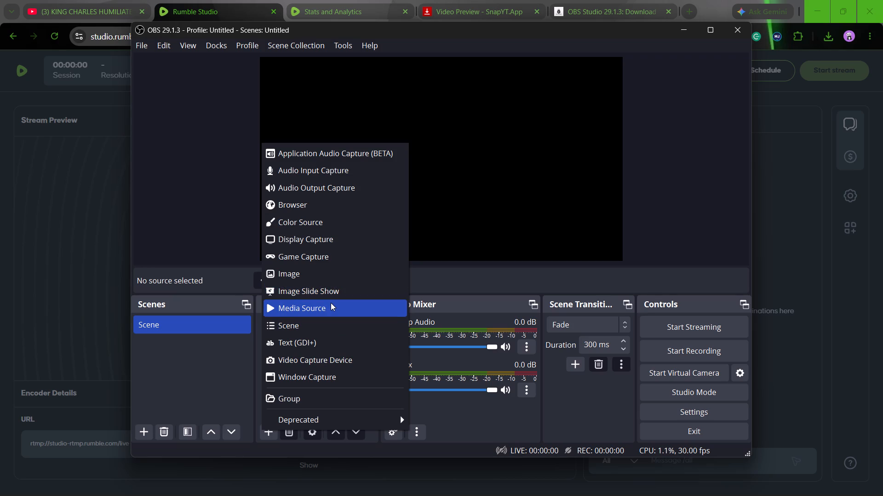
left_click(331, 303)
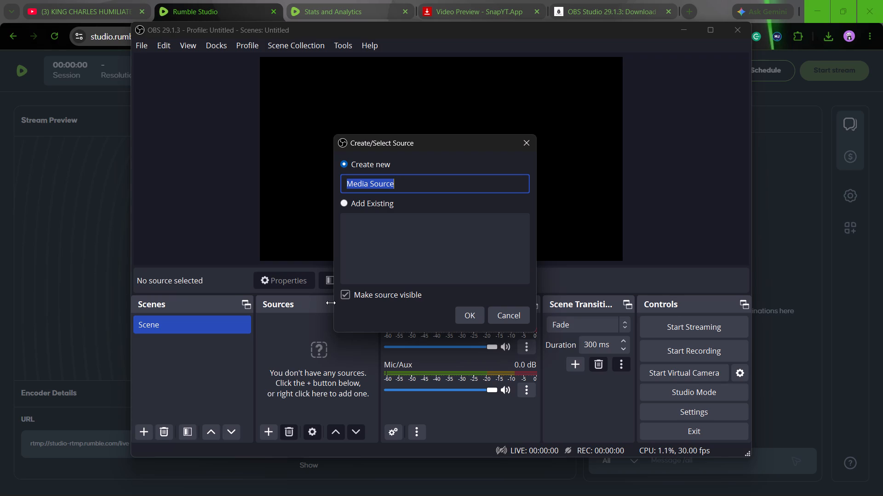
key("BackSpace")
key("BackSpace")
key("BackSpace")
type("strea")
type("m 1")
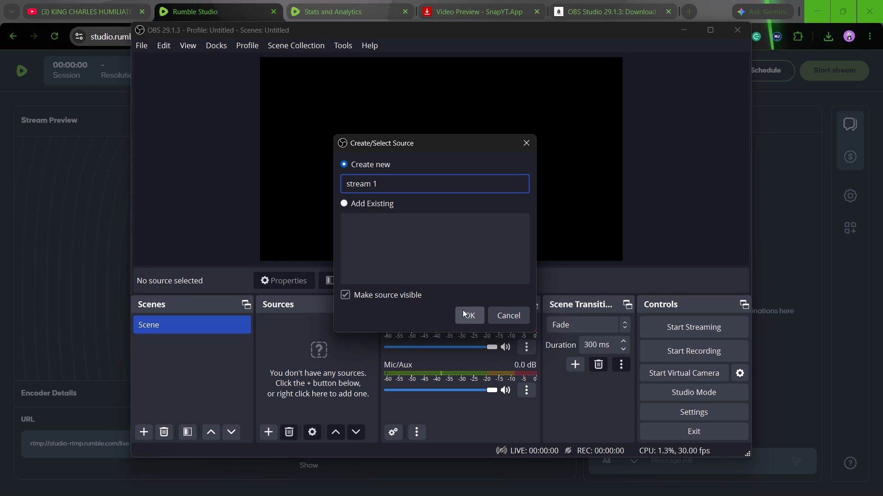
left_click(468, 318)
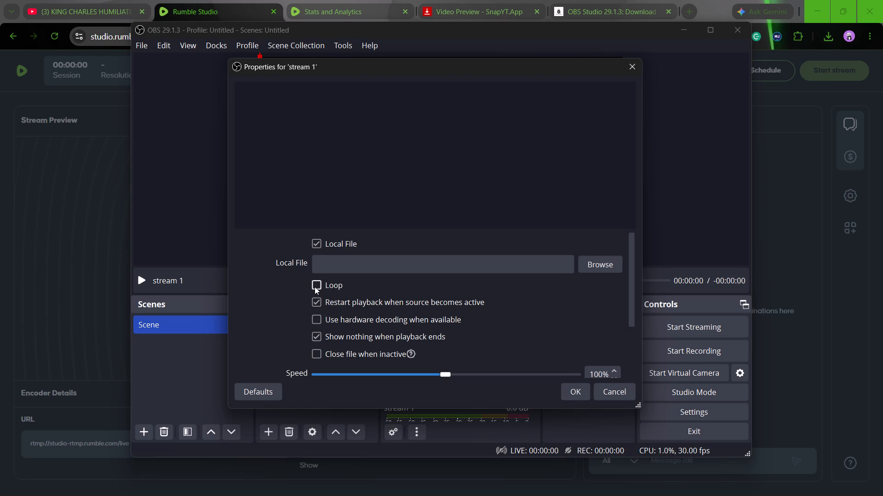
Enable looping for the stream 1 source and load KING-CHARLES-HUMILIATES-SnapYT.App from Downloads as its local file.
left_click(316, 287)
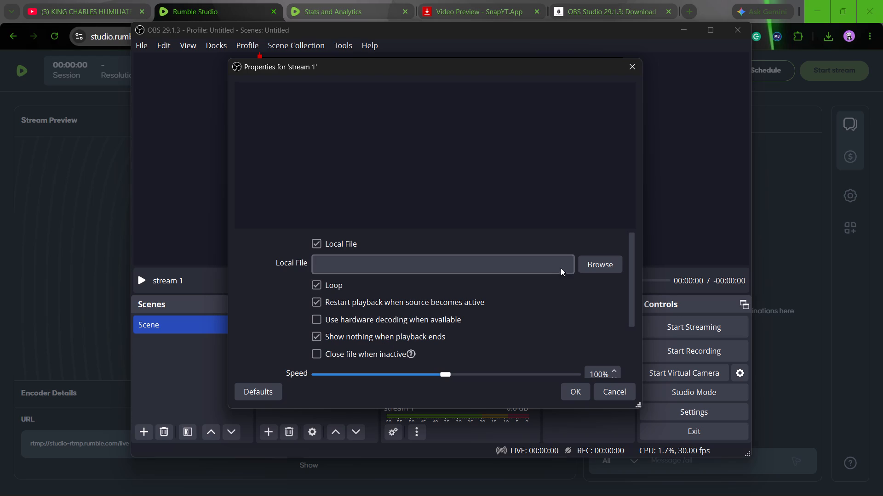
left_click(602, 268)
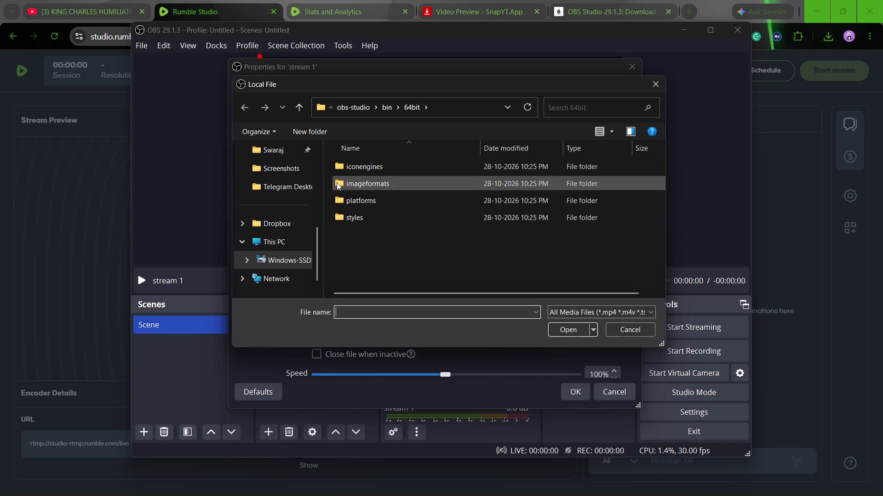
scroll(278, 249, "down", 1)
scroll(277, 235, "up", 4)
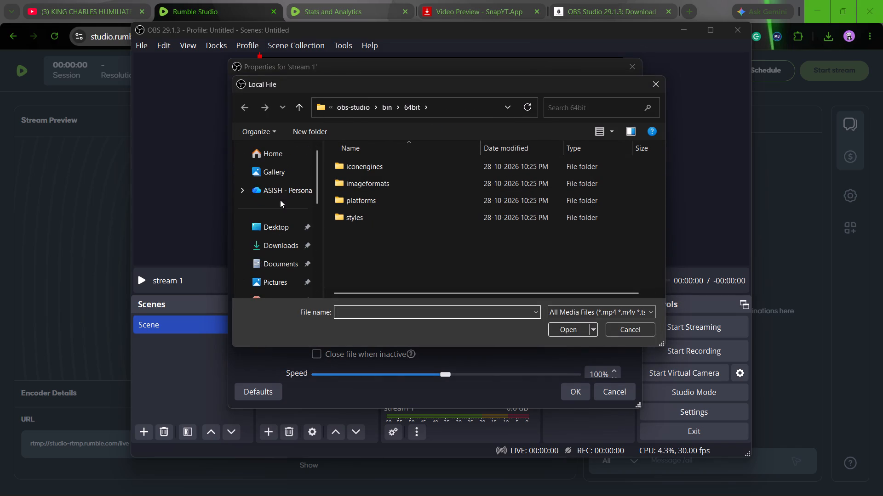
left_click(278, 242)
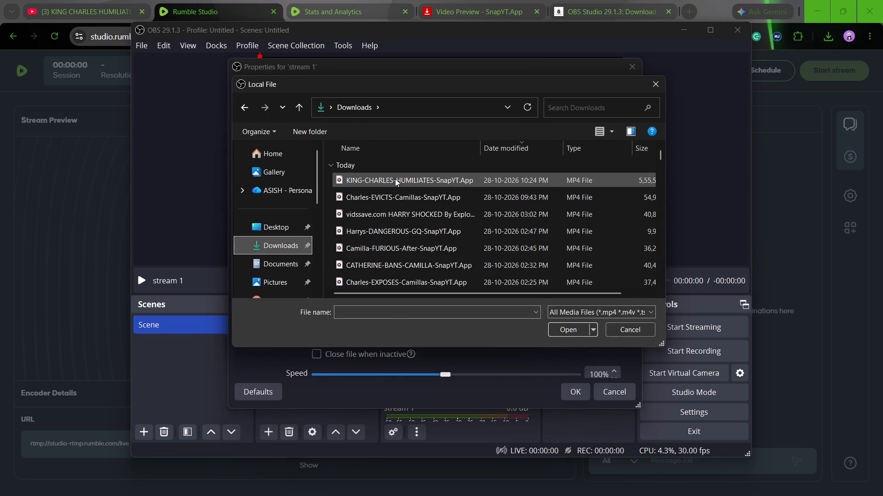
left_click(395, 179)
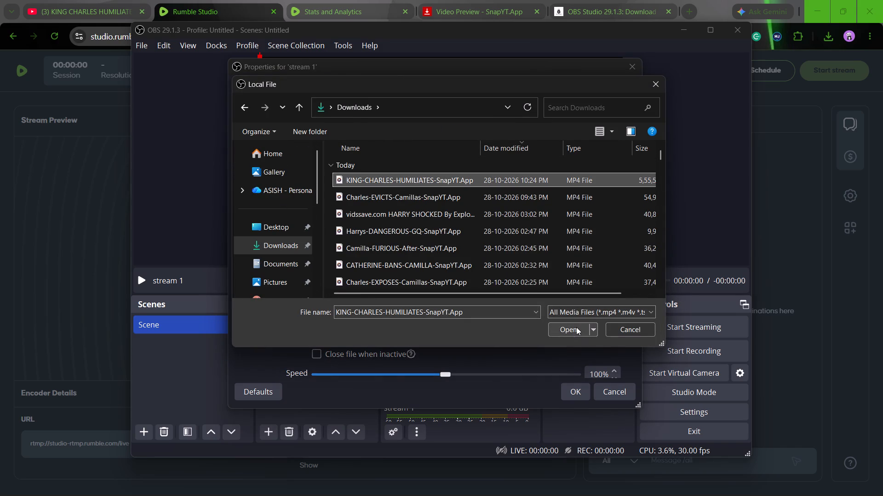
left_click(576, 327)
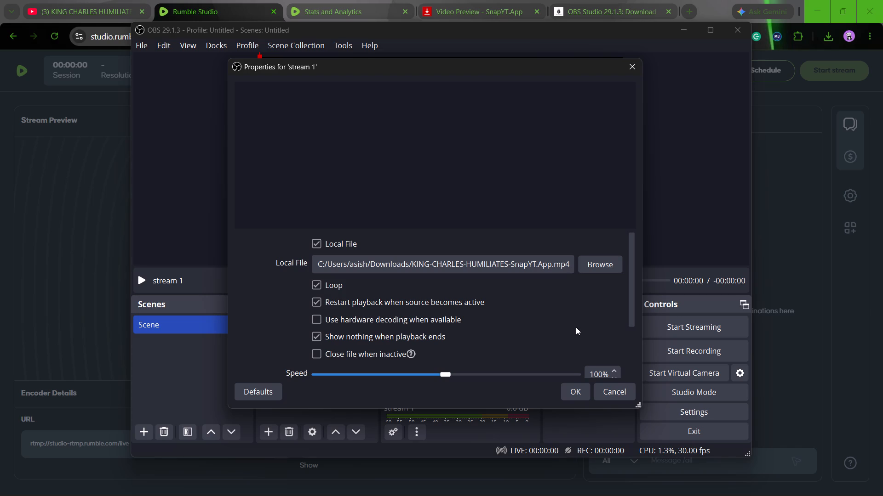
left_click(576, 391)
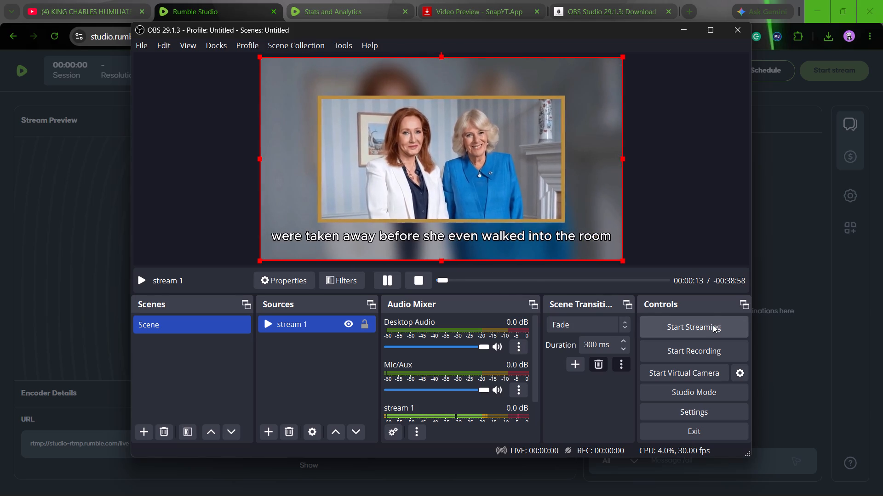
Start streaming from OBS Studio to the Rumble RTMP server.
left_click(713, 325)
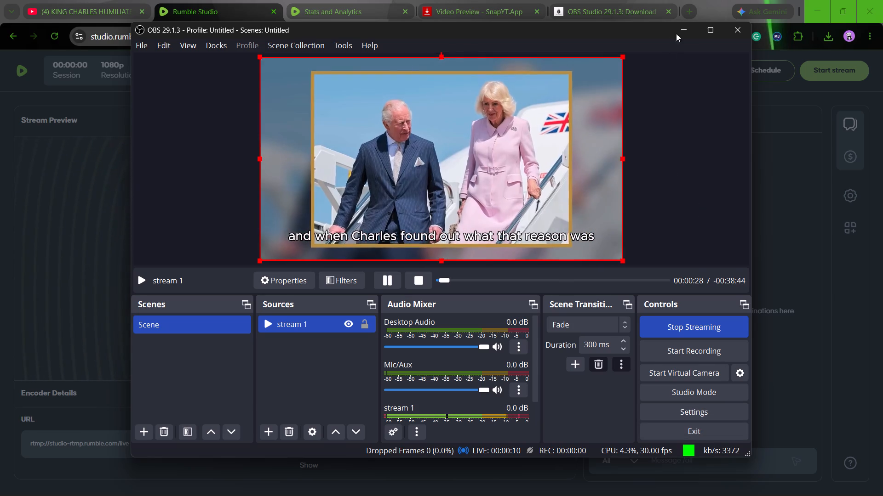
Switch to Rumble Studio, dismiss the Stream Setup Help and reload the studio page.
left_click(681, 27)
left_click(587, 394)
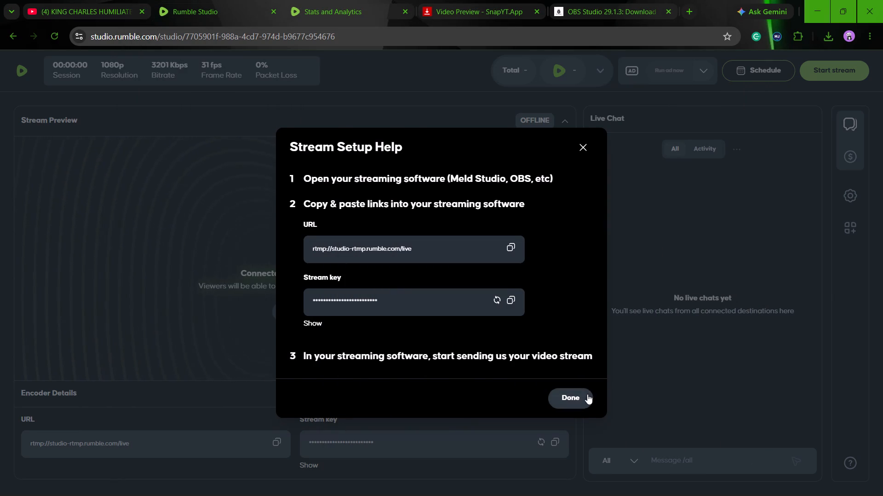
left_click(286, 309)
left_click(587, 395)
left_click(49, 33)
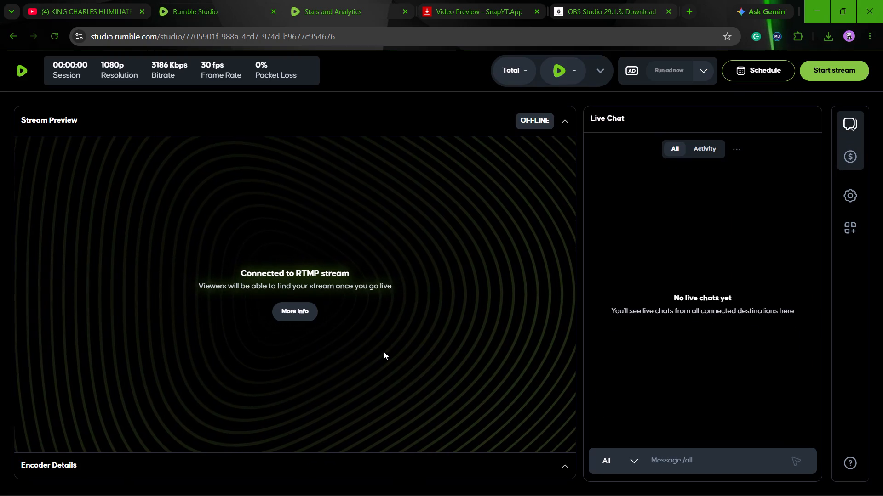
Examine the Rumble stream details, live chat views, Stream Settings and Ad Manager without changing anything.
scroll(385, 352, "down", 10)
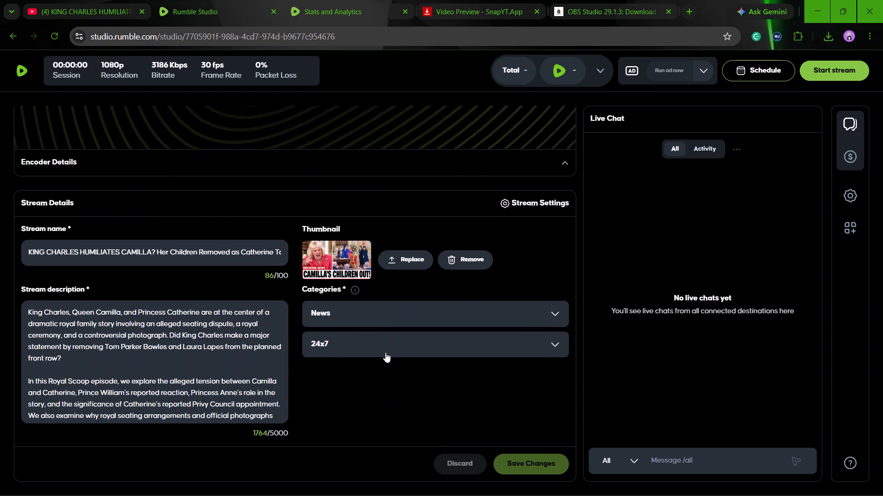
scroll(458, 413, "up", 4)
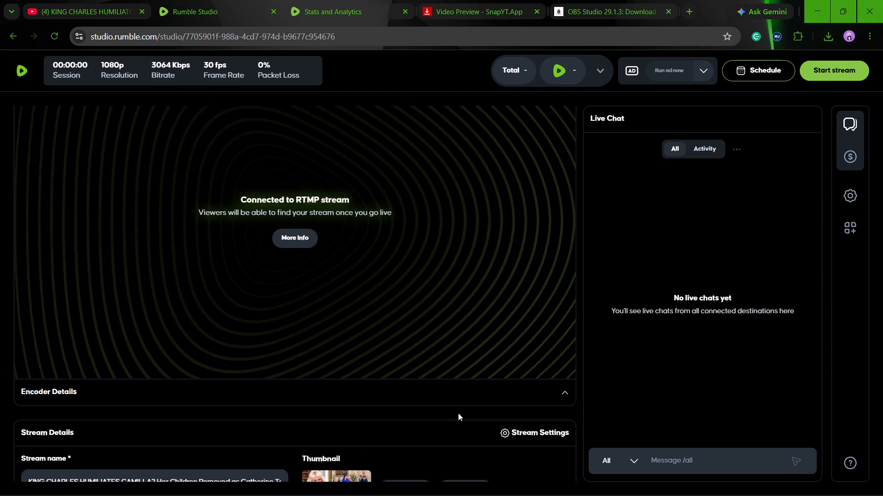
scroll(675, 414, "up", 4)
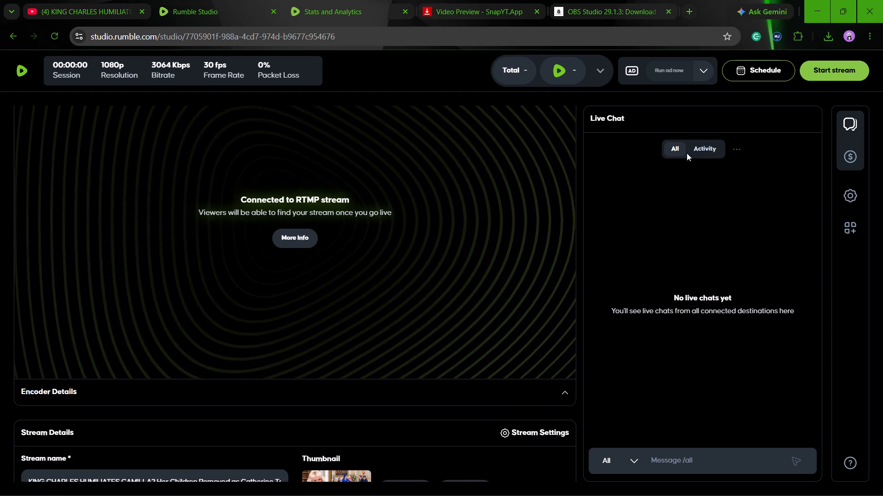
left_click(694, 148)
left_click(676, 148)
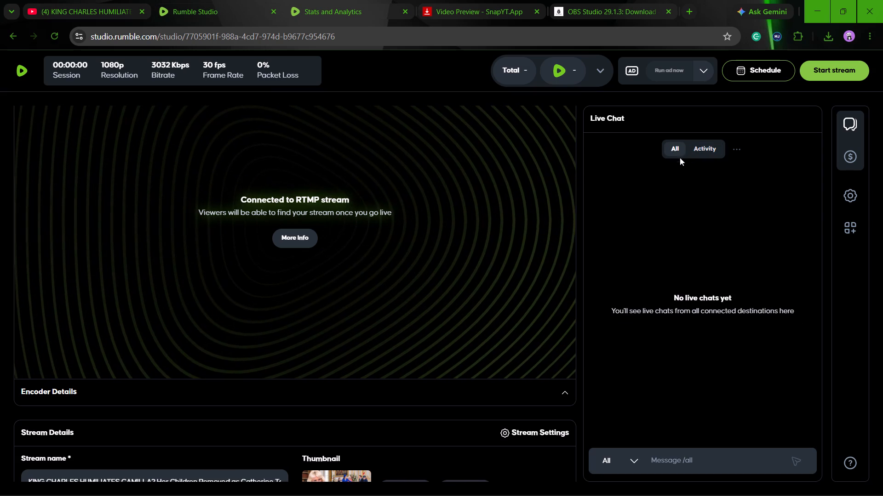
left_click(843, 190)
scroll(538, 349, "down", 5)
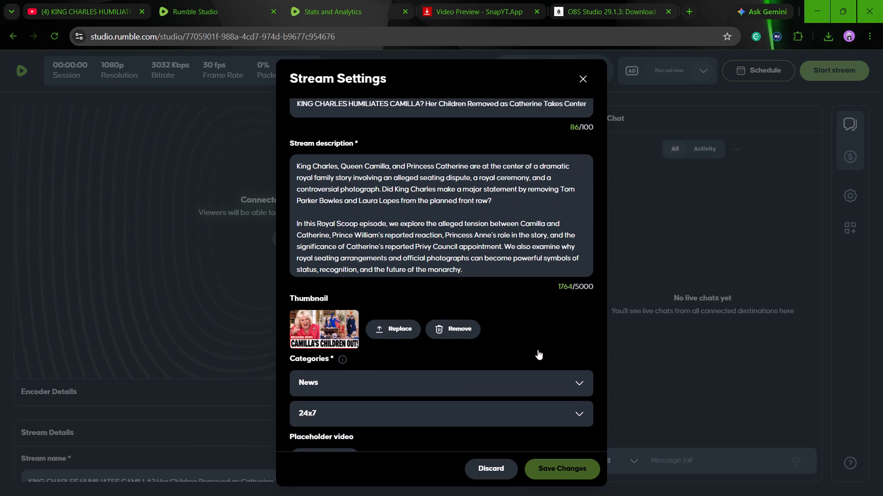
scroll(538, 349, "down", 5)
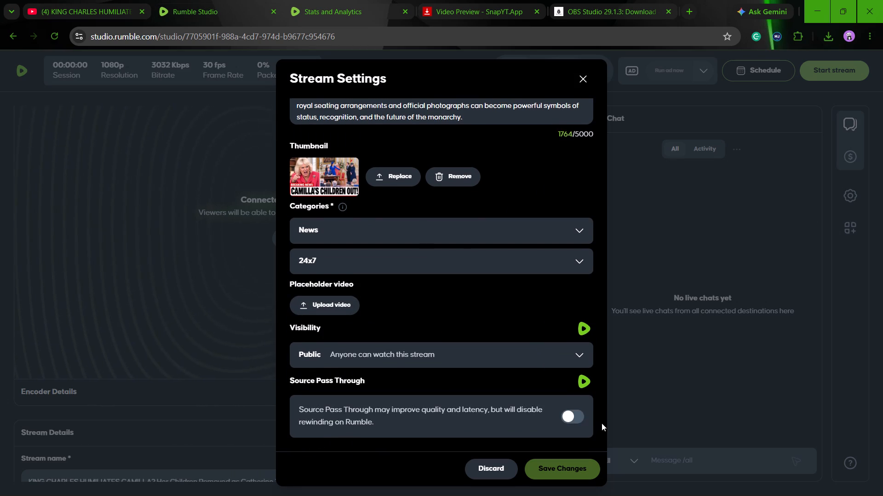
left_click(579, 80)
scroll(632, 298, "up", 5)
left_click(699, 70)
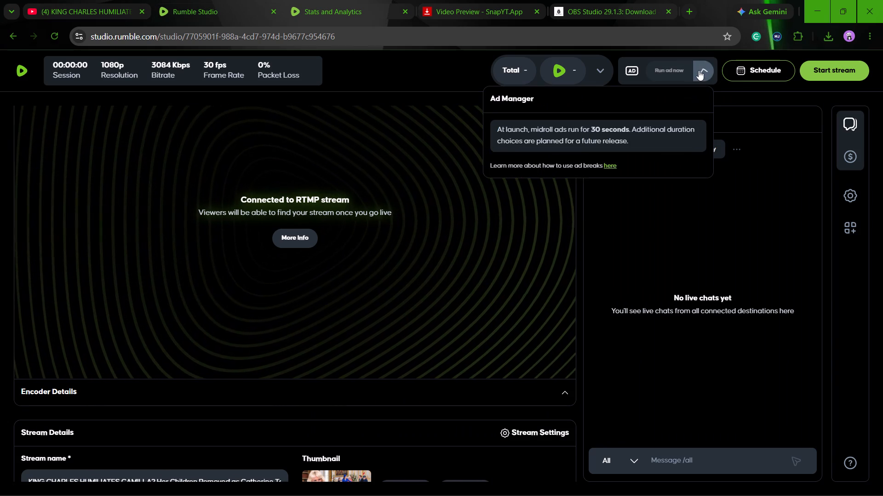
left_click(634, 140)
left_click(686, 278)
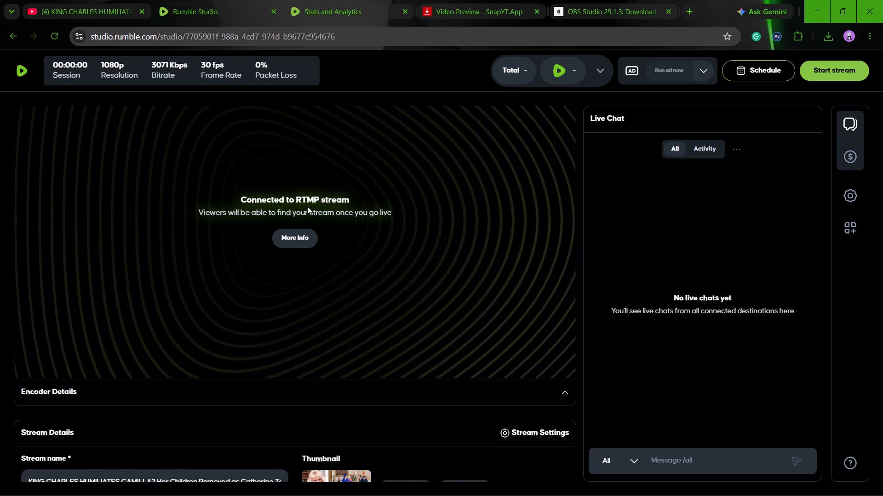
scroll(430, 383, "down", 5)
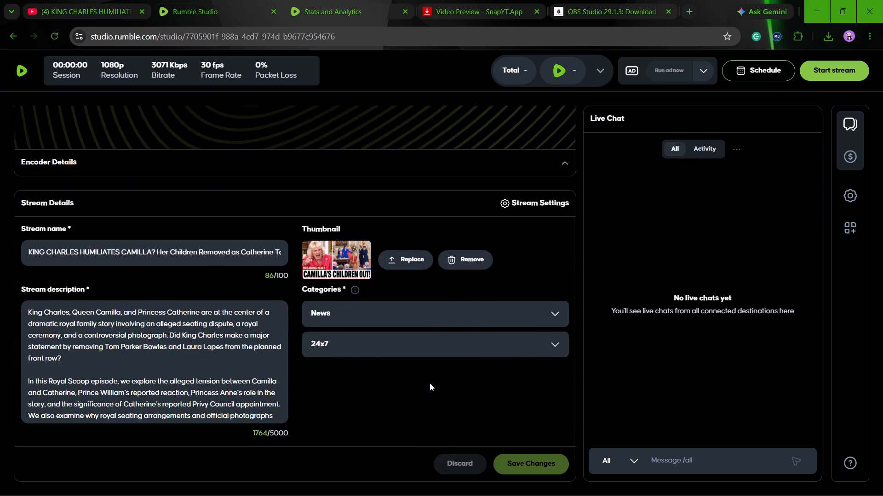
scroll(432, 392, "up", 5)
Switch to OBS Studio and check the service, server and stream key configuration in its Stream settings, leaving everything as is.
left_click(639, 484)
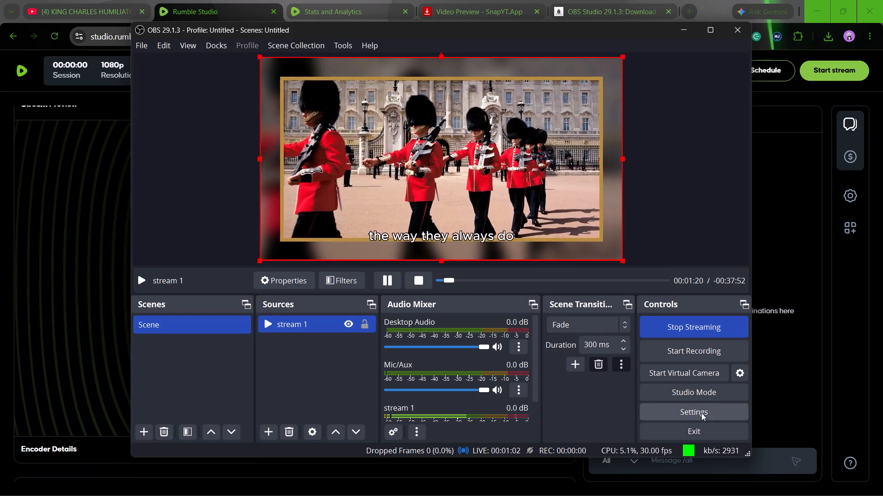
left_click(701, 413)
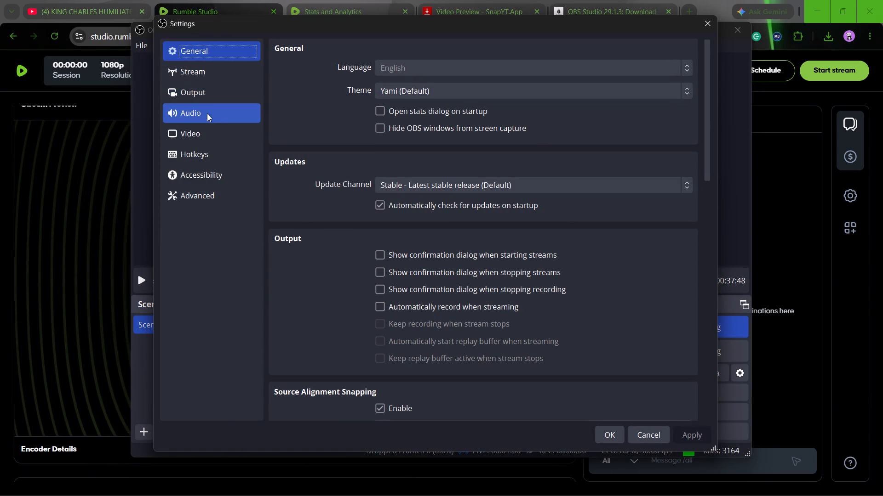
left_click(201, 73)
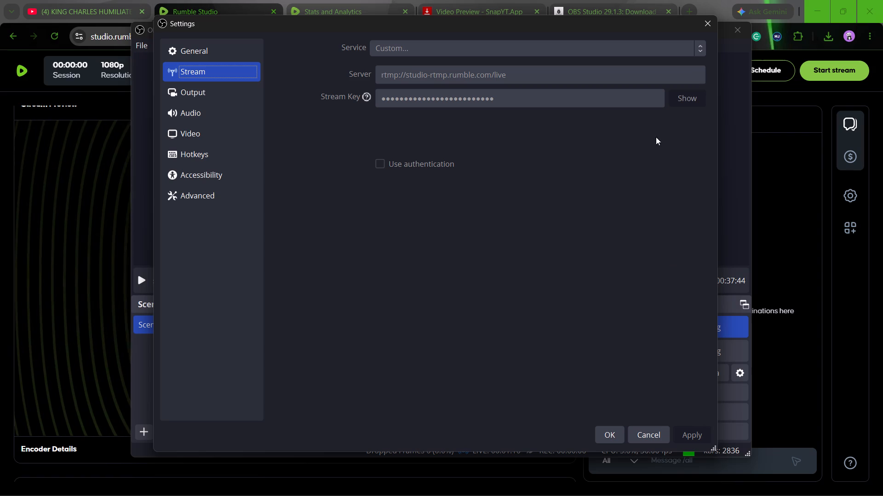
left_click(378, 160)
left_click(614, 431)
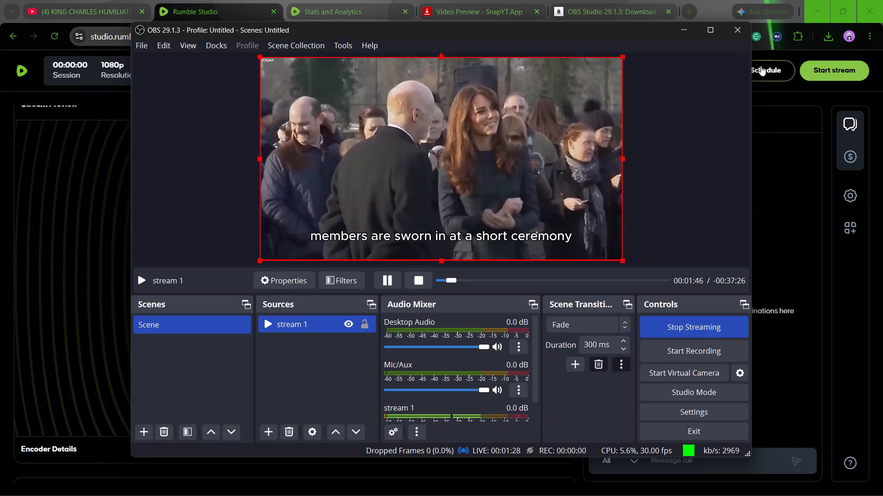
left_click(690, 26)
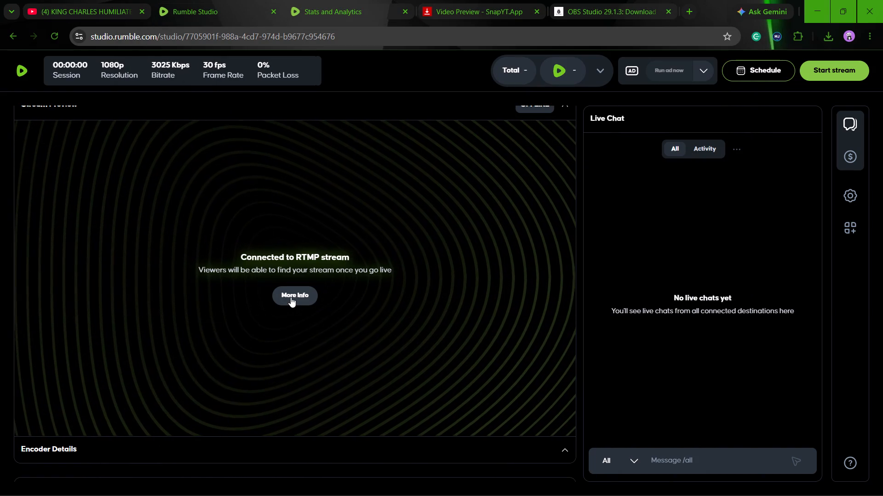
Review the encoder details and the Stream Setup Help for the RTMP connection in Rumble Studio.
scroll(441, 321, "down", 5)
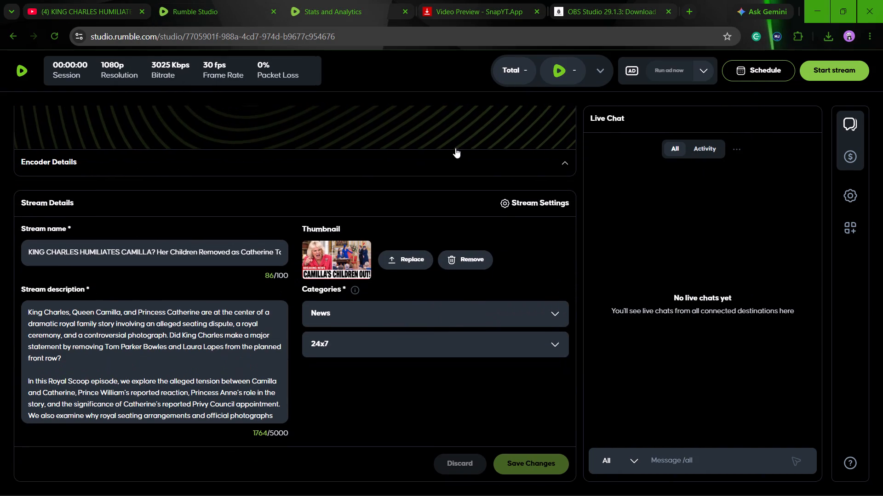
left_click(556, 161)
scroll(438, 203, "up", 3)
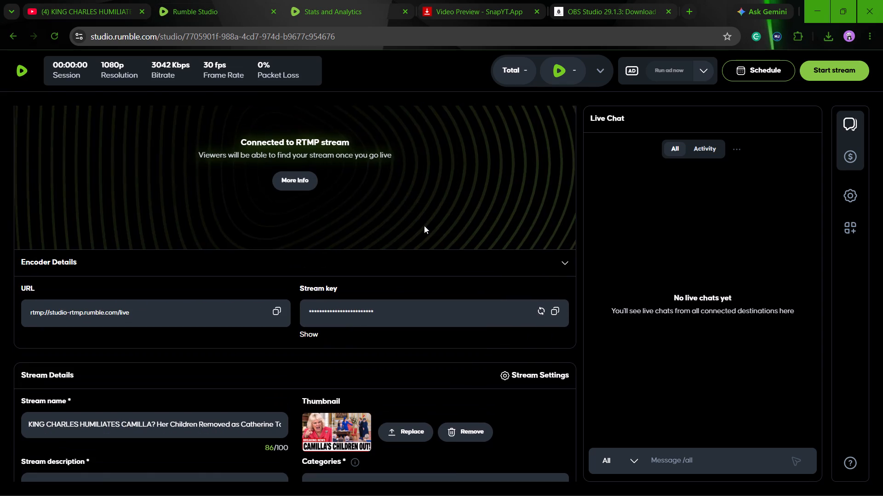
left_click(291, 177)
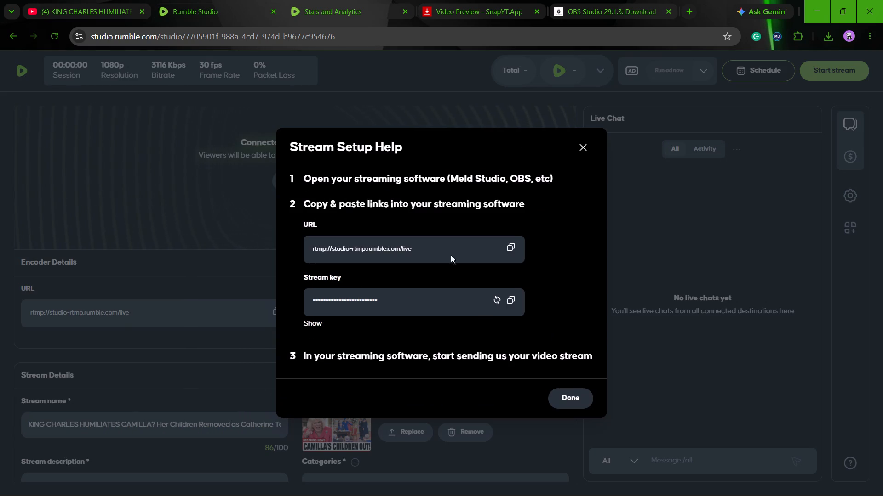
scroll(476, 305, "down", 4)
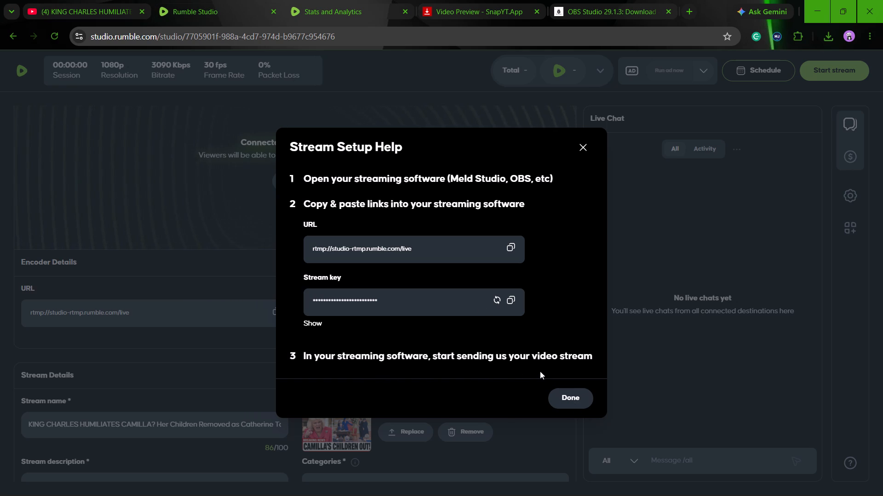
left_click(579, 395)
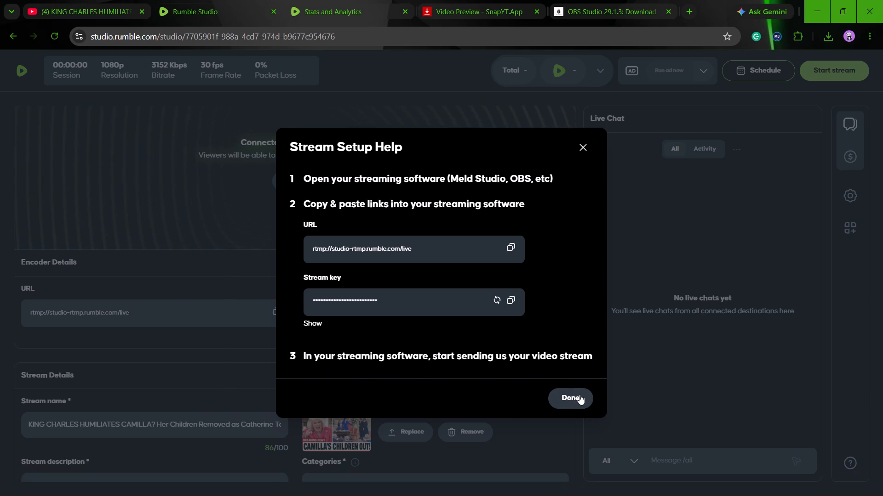
Switch to OBS Studio, stop the running stream and start streaming again.
right_click(641, 491)
right_click(640, 491)
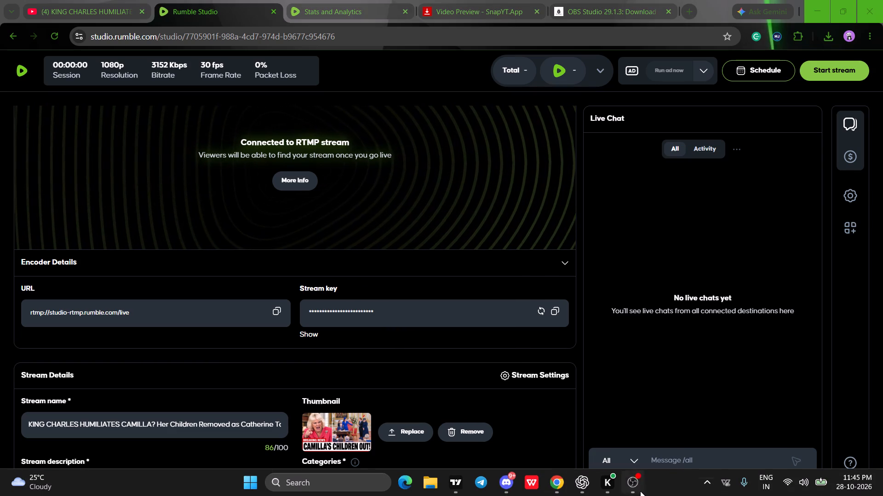
left_click(634, 489)
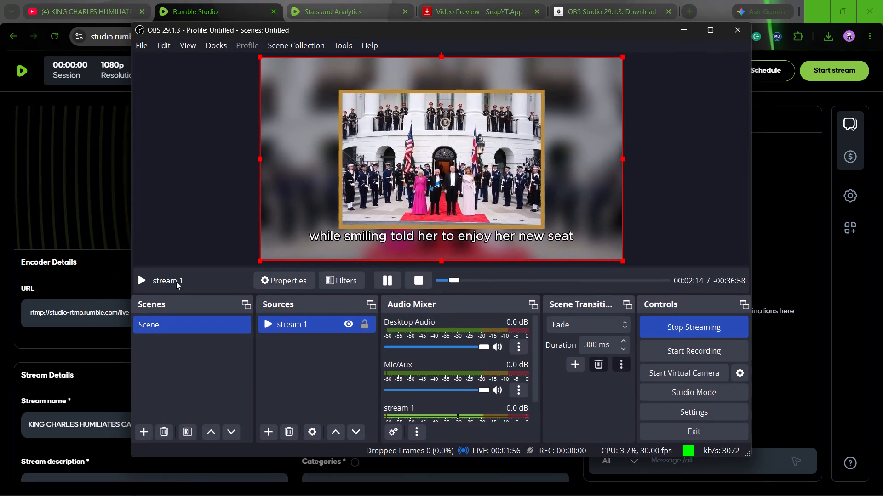
left_click(141, 280)
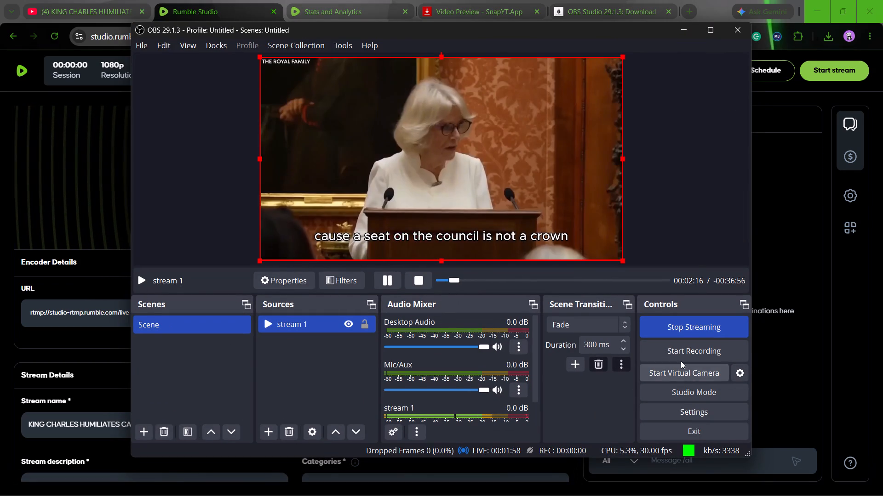
left_click(682, 334)
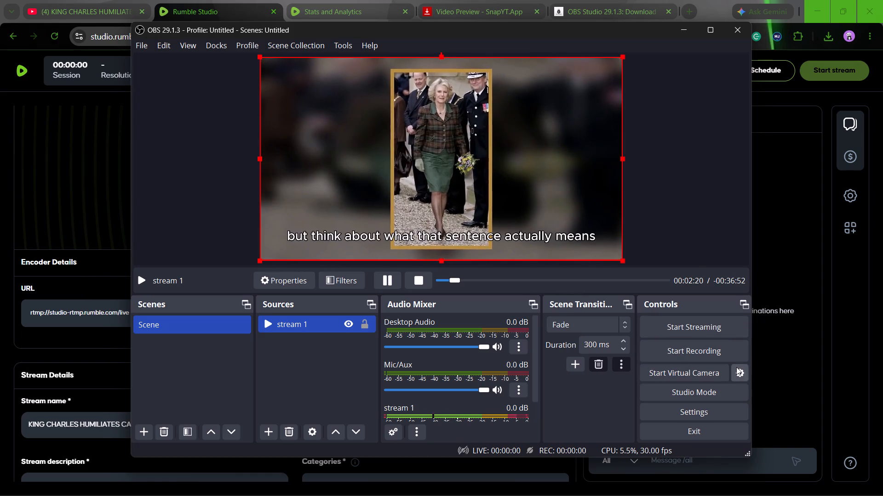
left_click(708, 330)
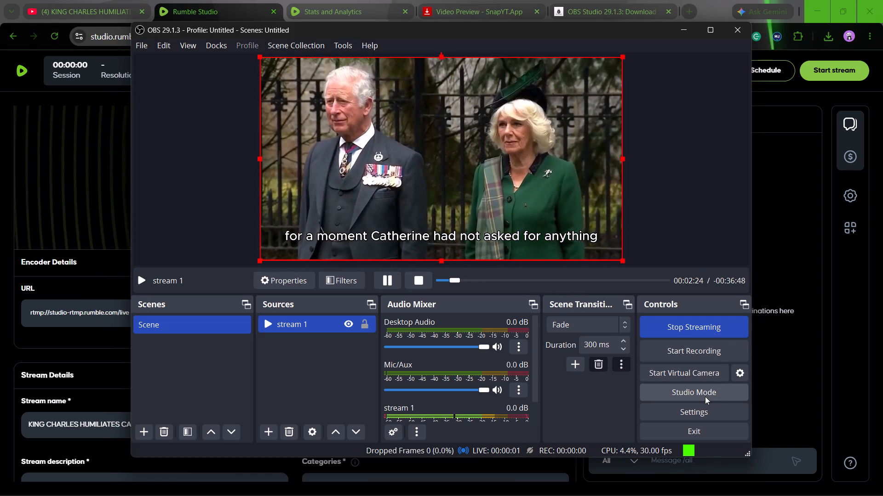
Return to Rumble Studio and start the stream to go live.
left_click(787, 231)
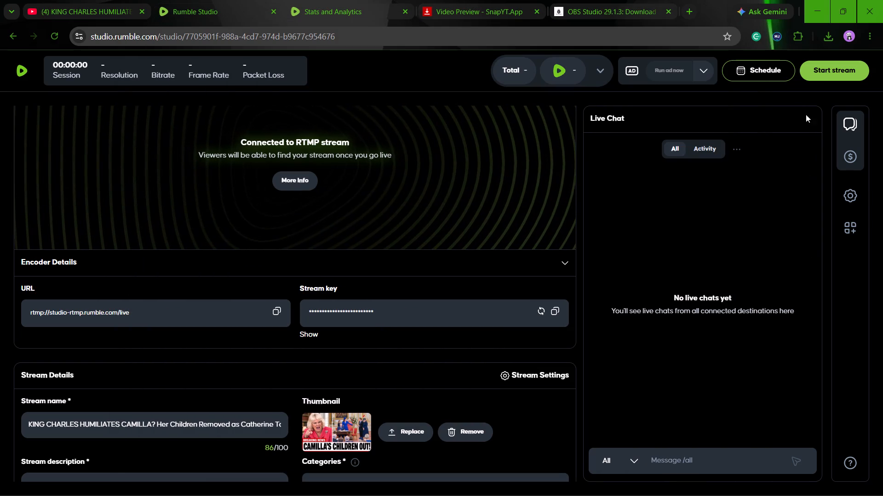
scroll(500, 284, "up", 4)
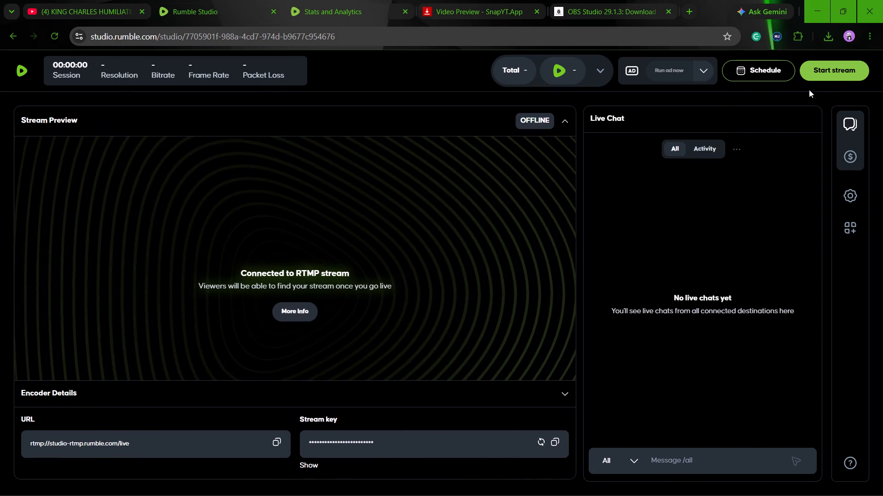
left_click(824, 70)
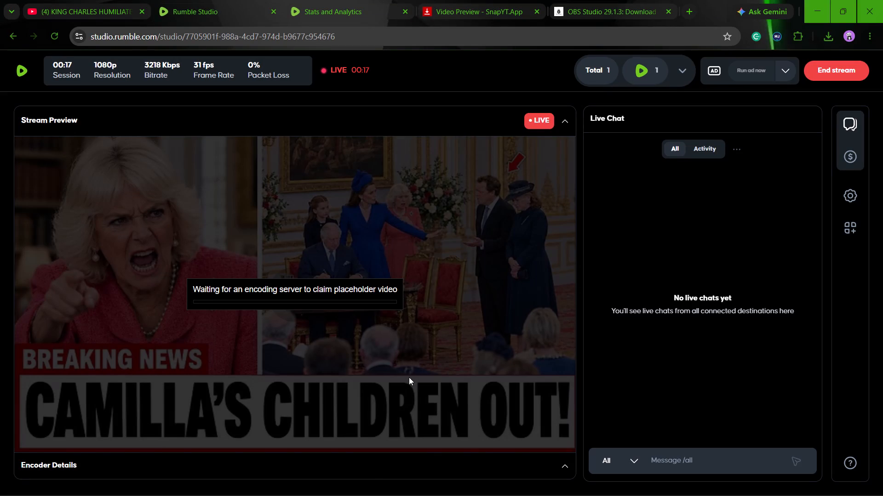
Examine the live broadcast in Rumble Studio: play the stream preview, check the Streaming Platforms connection, and leave the preview paused.
scroll(424, 369, "down", 5)
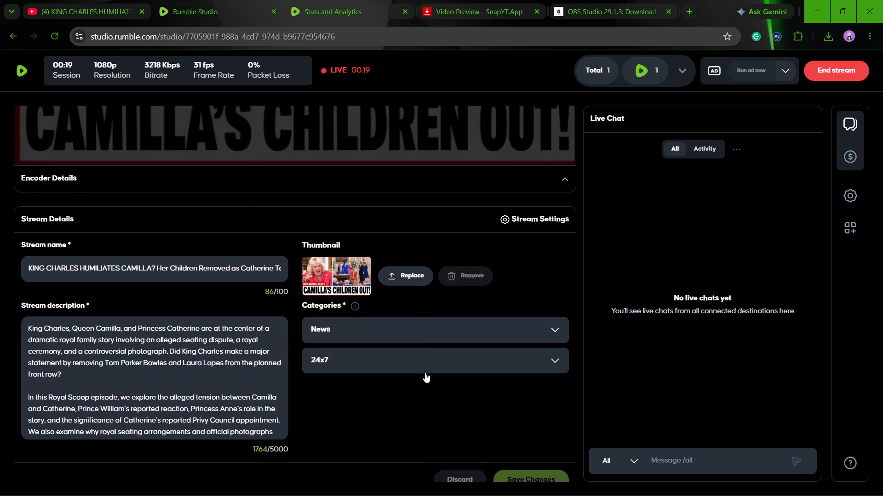
scroll(425, 372, "up", 5)
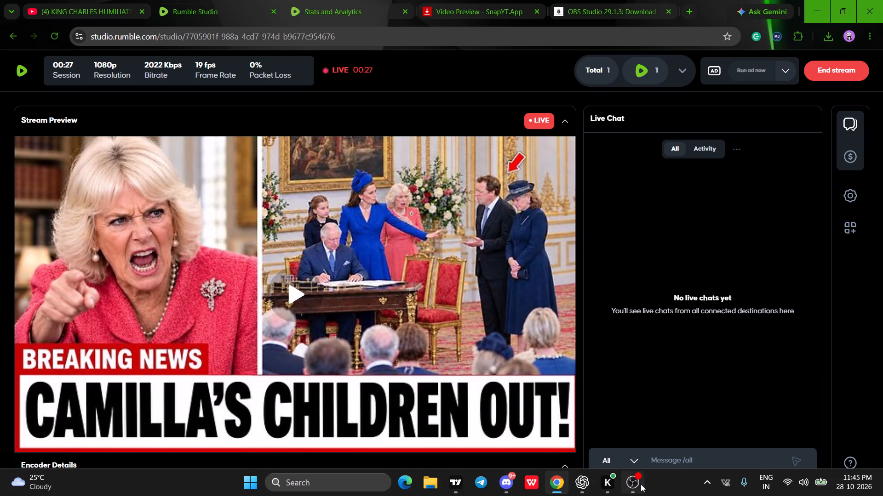
left_click(289, 291)
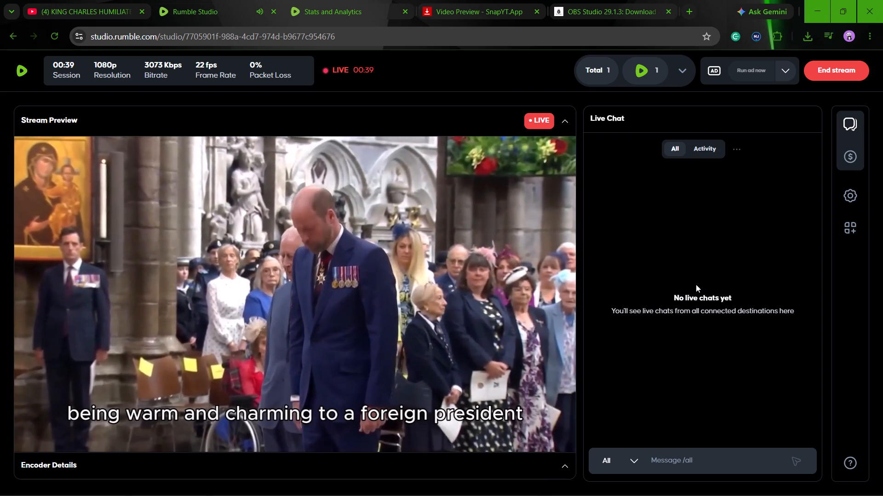
scroll(696, 284, "down", 4)
left_click(682, 68)
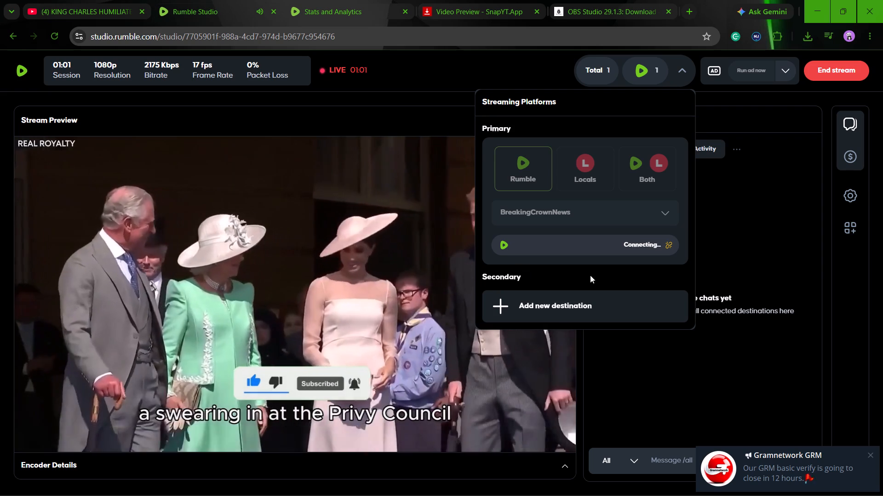
left_click(391, 293)
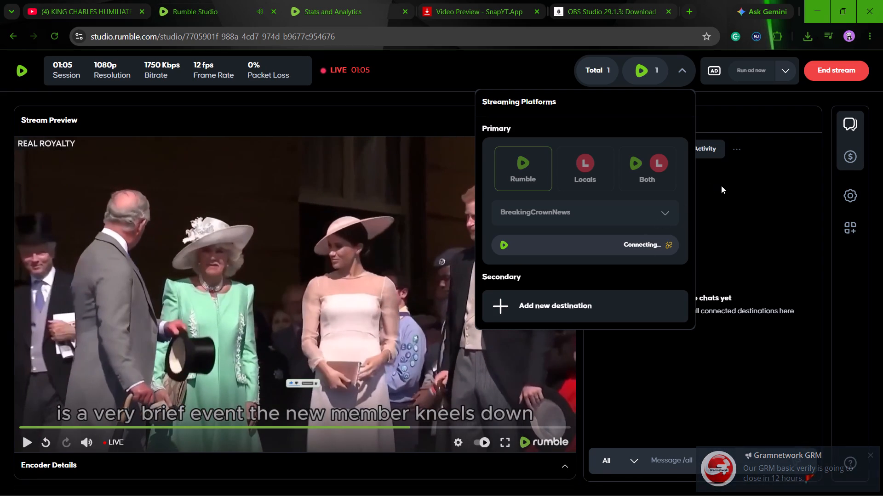
left_click(682, 71)
left_click(156, 303)
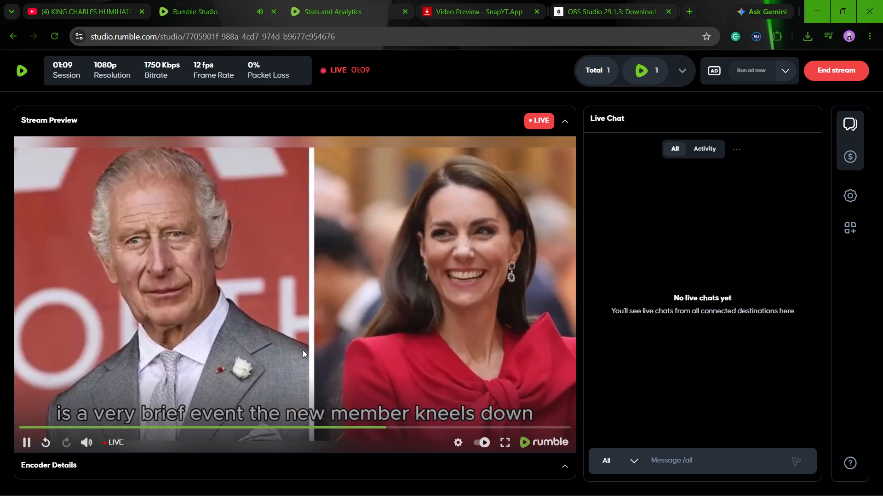
left_click(303, 350)
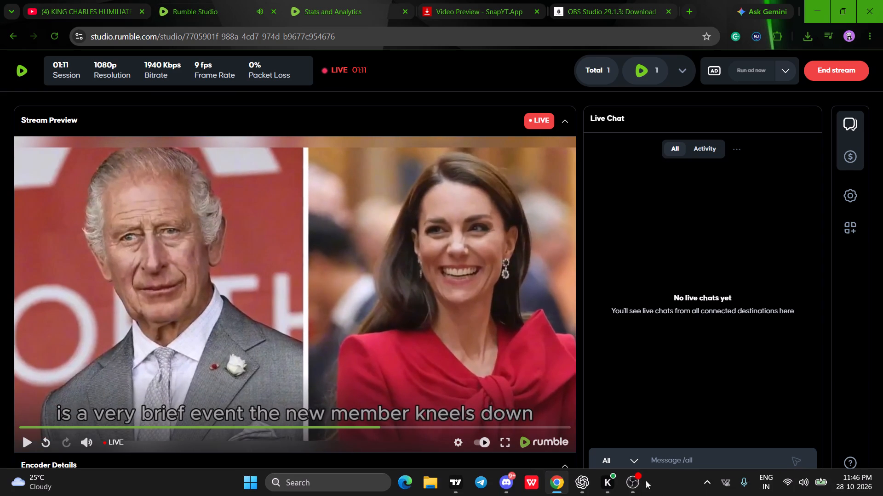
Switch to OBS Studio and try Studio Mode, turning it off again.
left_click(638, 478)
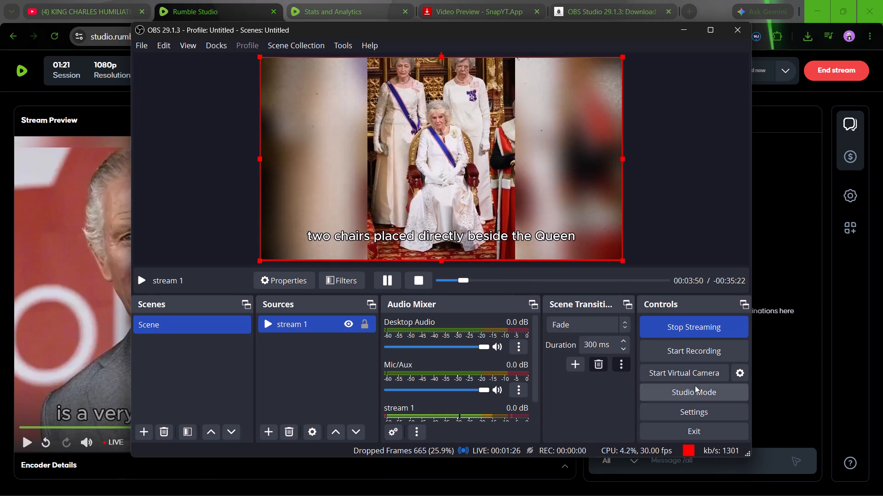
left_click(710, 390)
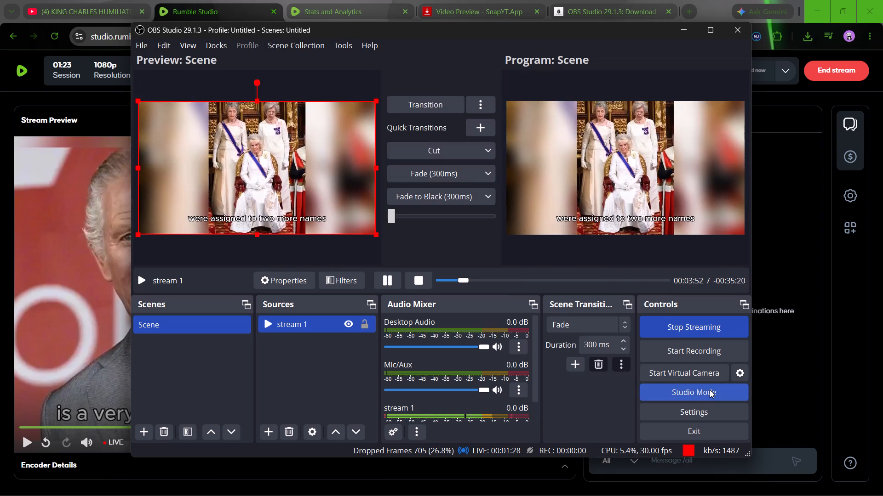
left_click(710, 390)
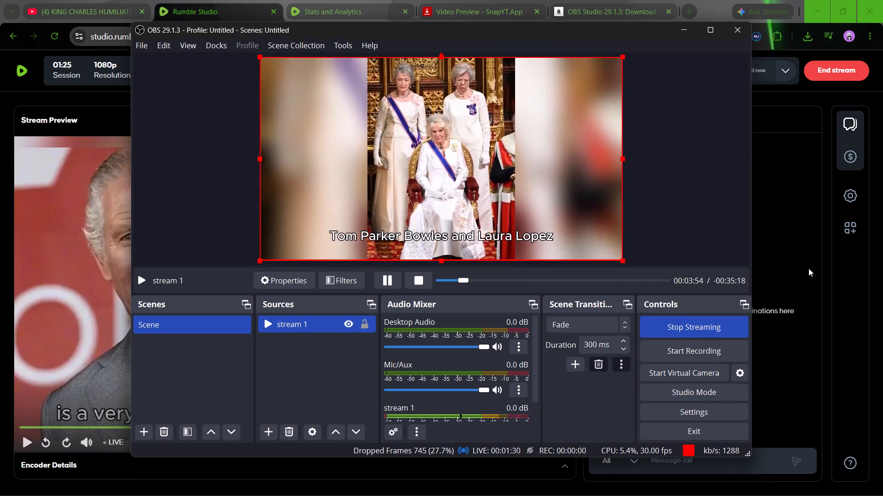
Return to Rumble Studio, resume the stream preview at the live point and review the broadcast.
left_click(796, 256)
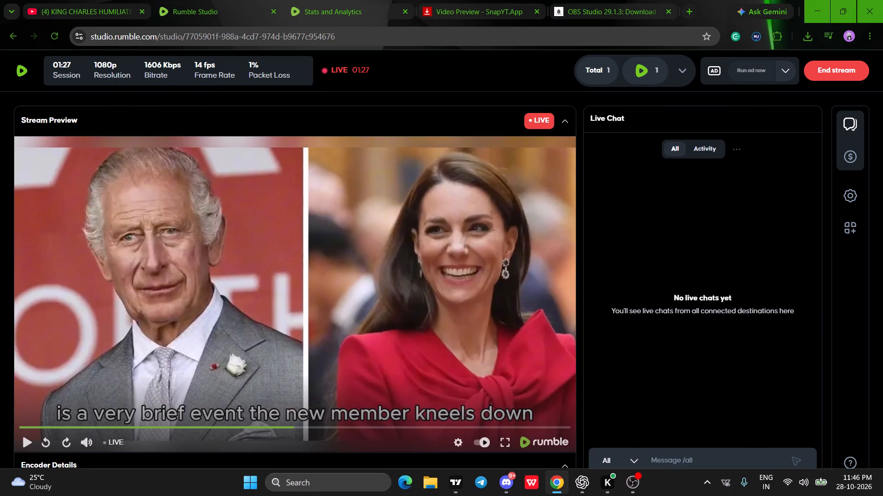
scroll(342, 387, "down", 3)
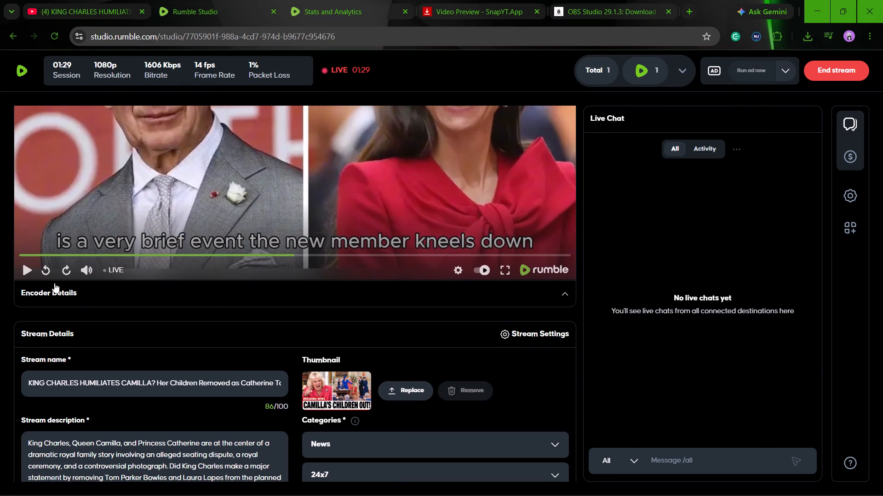
left_click(26, 264)
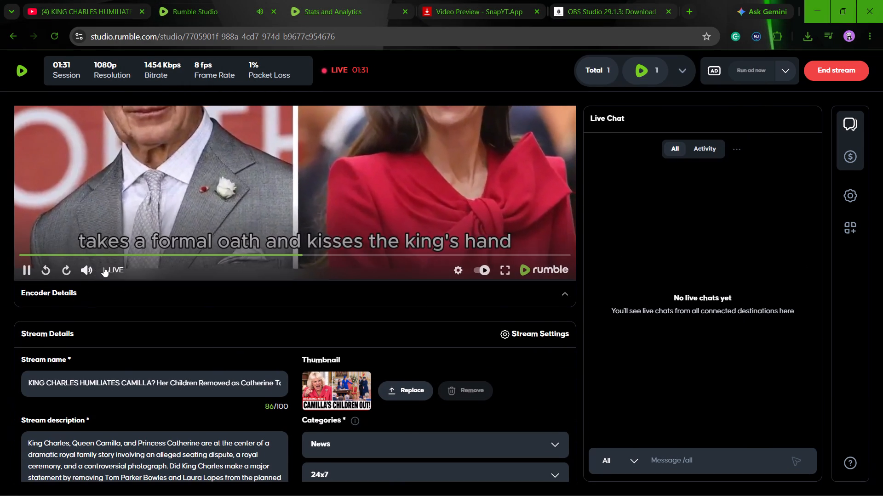
left_click(111, 266)
scroll(238, 310, "up", 1)
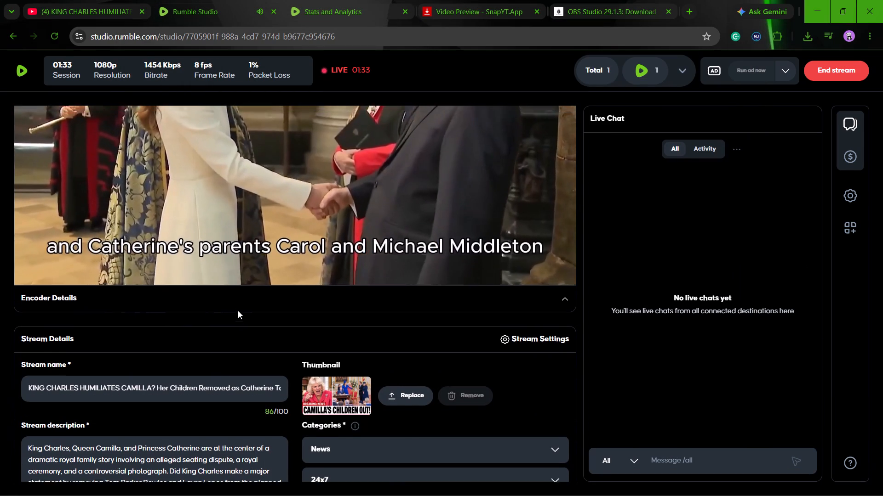
scroll(238, 310, "up", 2)
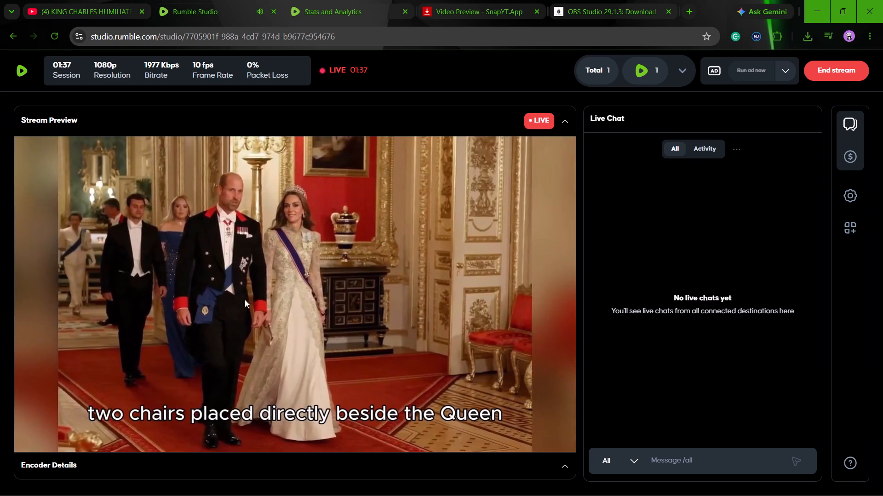
scroll(333, 330, "down", 2)
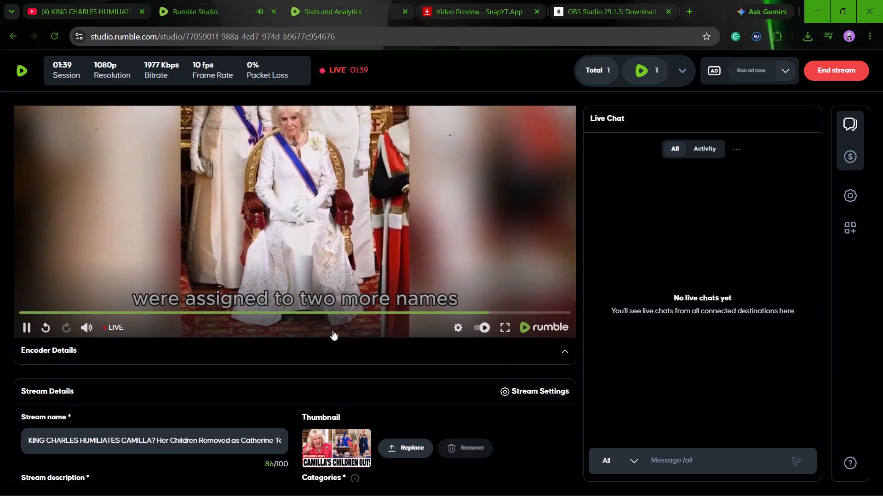
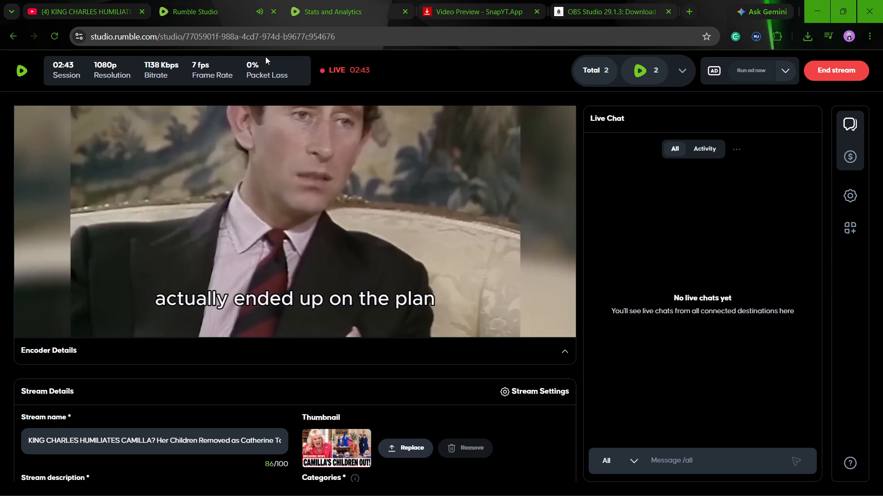
Check the live broadcast by playing the stream preview in Rumble Studio, and leave it paused.
left_click(274, 203)
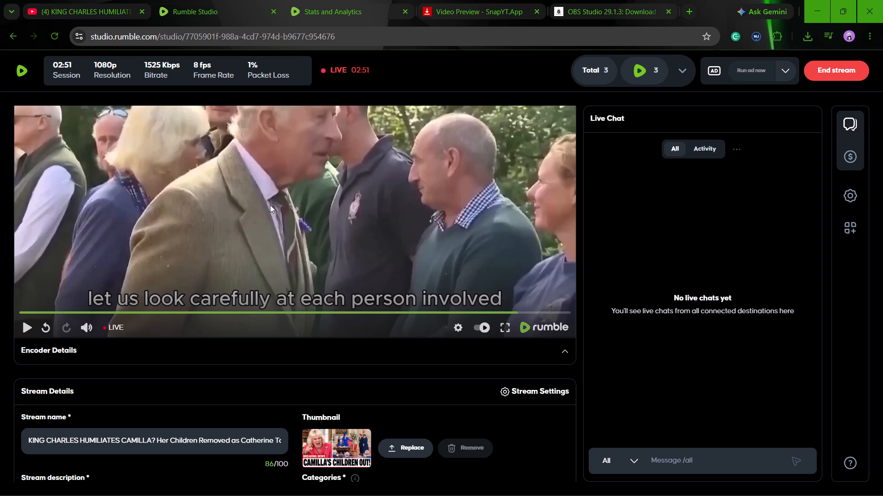
left_click(270, 205)
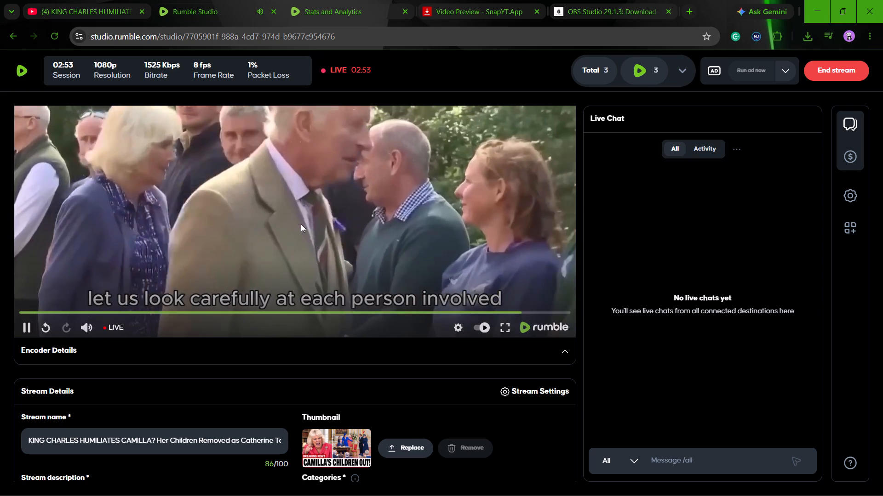
left_click(301, 224)
Switch to OBS Studio, undock the Audio Mixer into a floating window and check the audio options of stream 1.
left_click(638, 485)
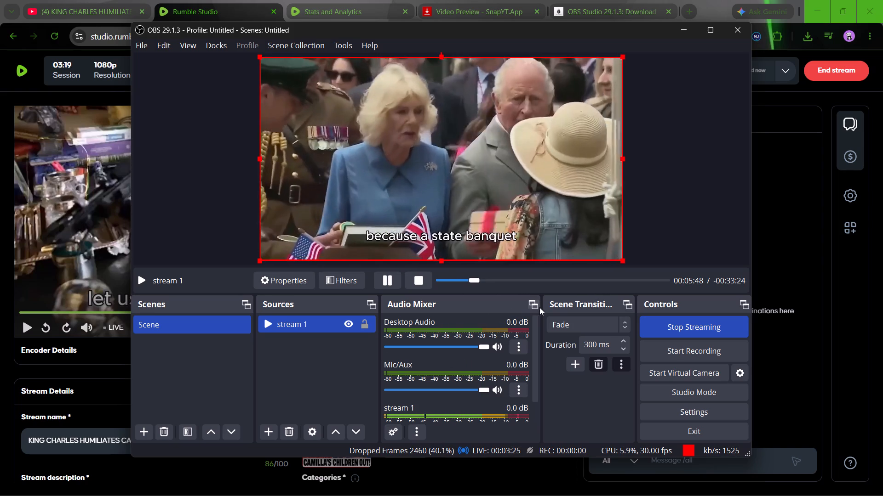
left_click(537, 305)
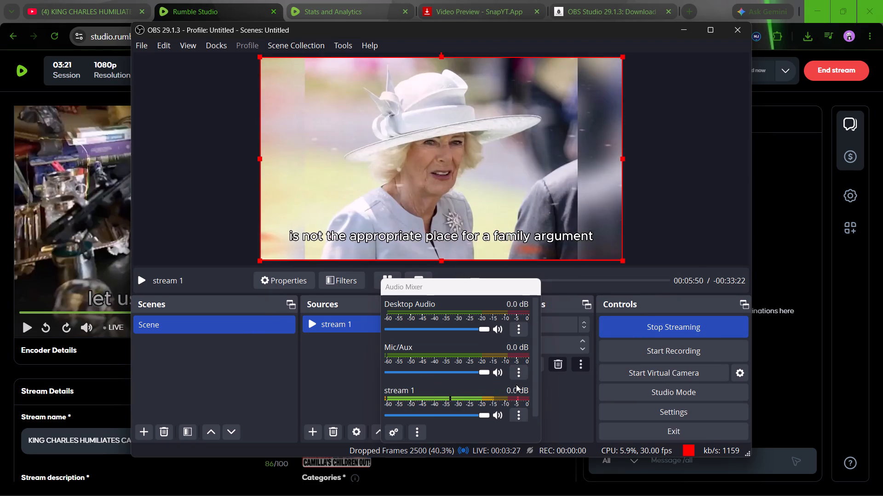
scroll(452, 386, "down", 3)
scroll(446, 378, "up", 3)
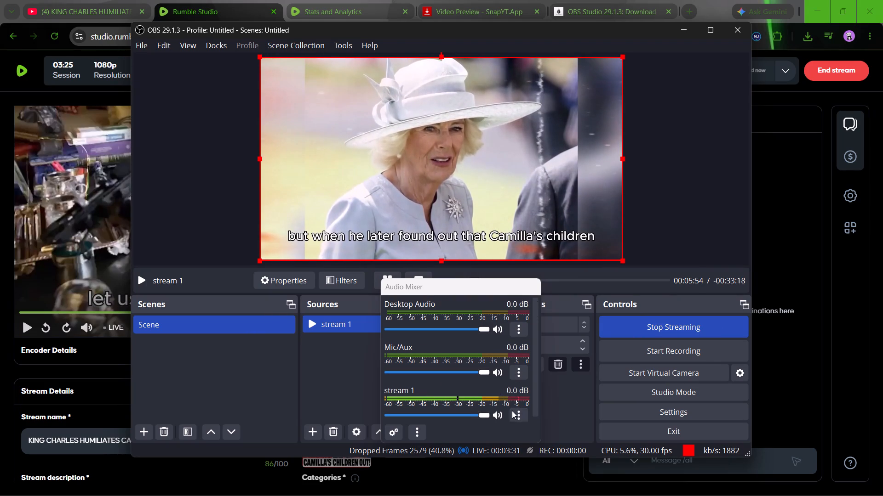
left_click(516, 413)
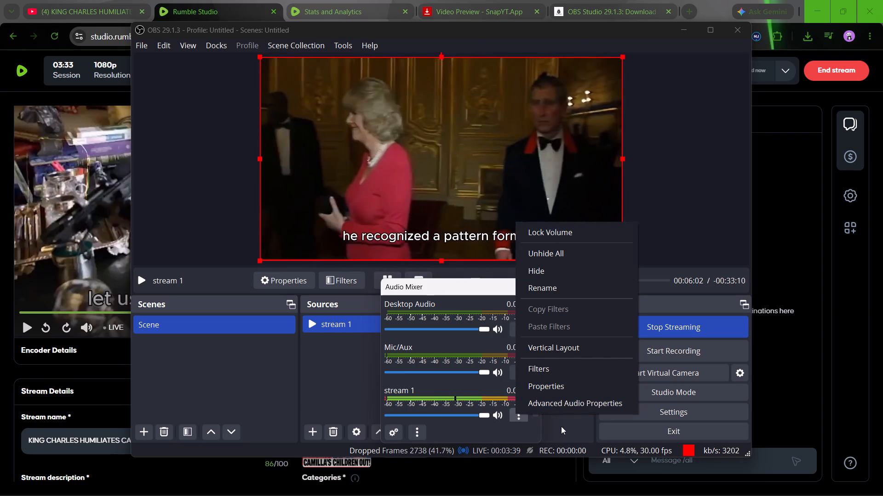
left_click(561, 426)
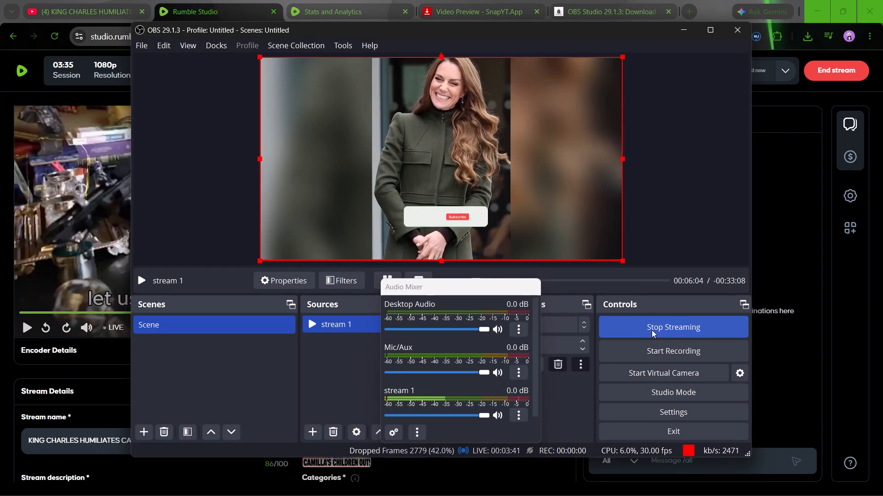
left_click(547, 429)
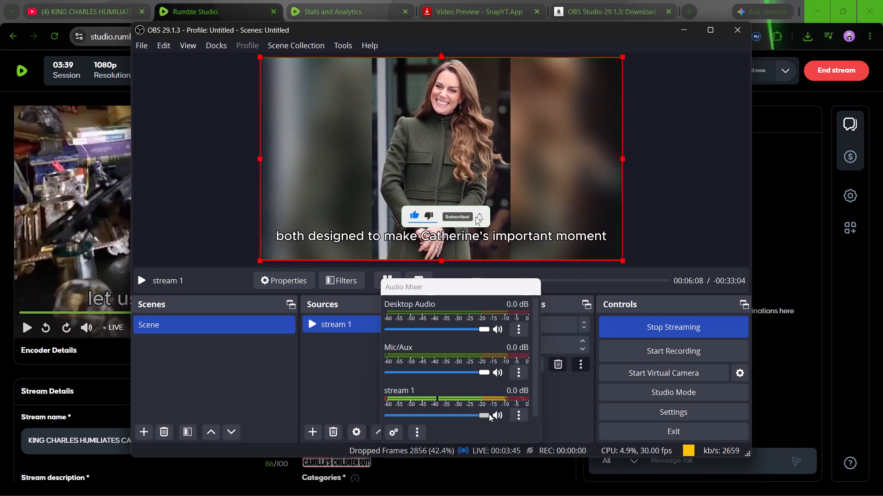
left_click(539, 418)
Stop streaming from OBS Studio.
left_click(640, 329)
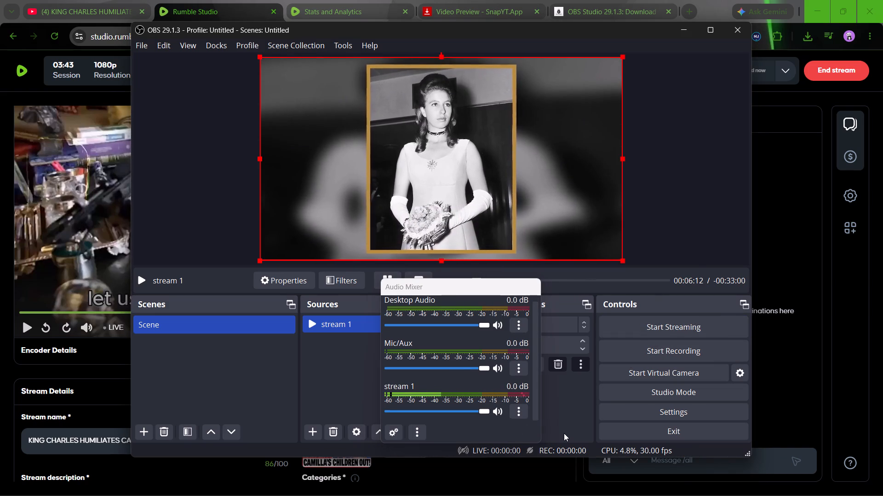
Return to Rumble Studio and end the live stream.
left_click(686, 36)
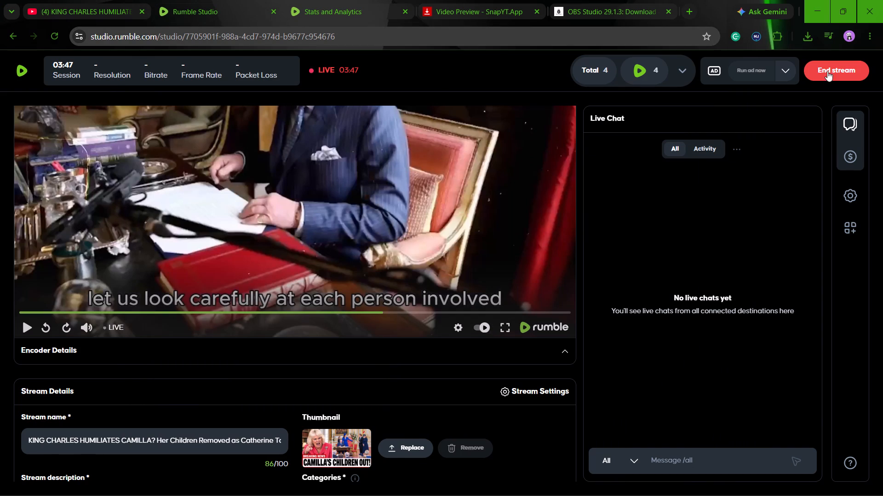
left_click(827, 71)
left_click(466, 297)
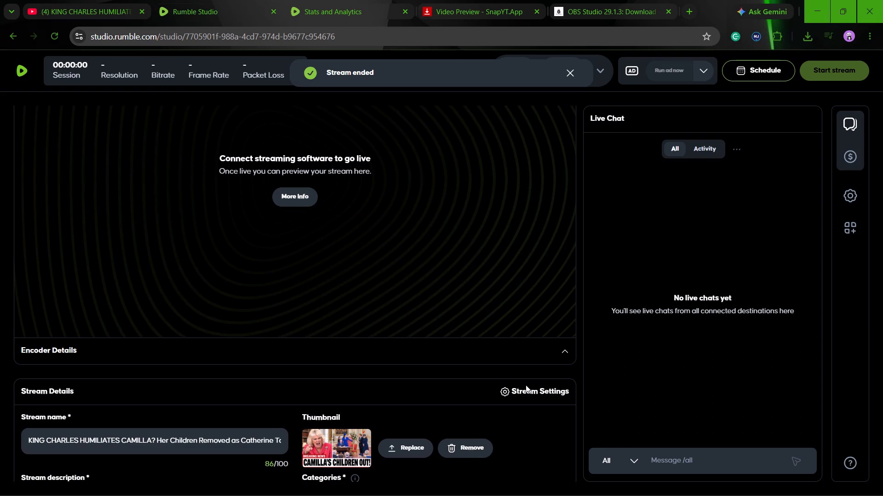
Reload the Rumble Stats and Analytics dashboard and examine the 30-day earnings chart, per-video table and views chart.
left_click(313, 6)
left_click(52, 37)
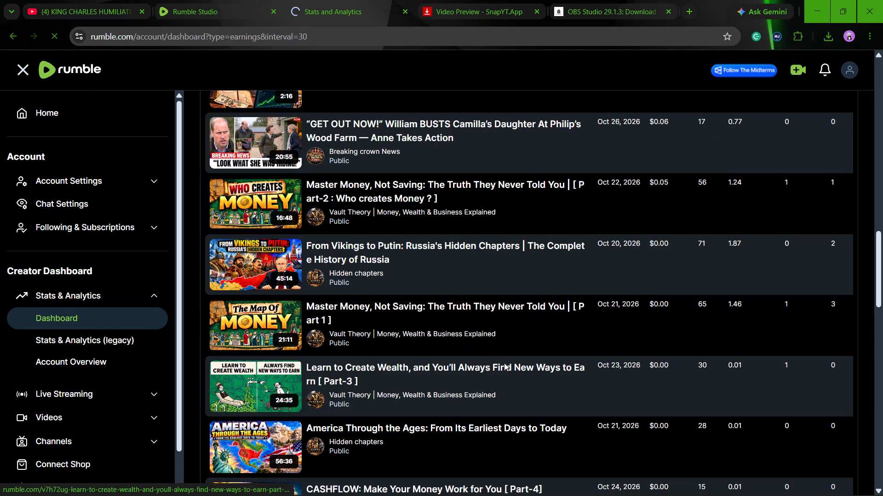
scroll(504, 363, "up", 12)
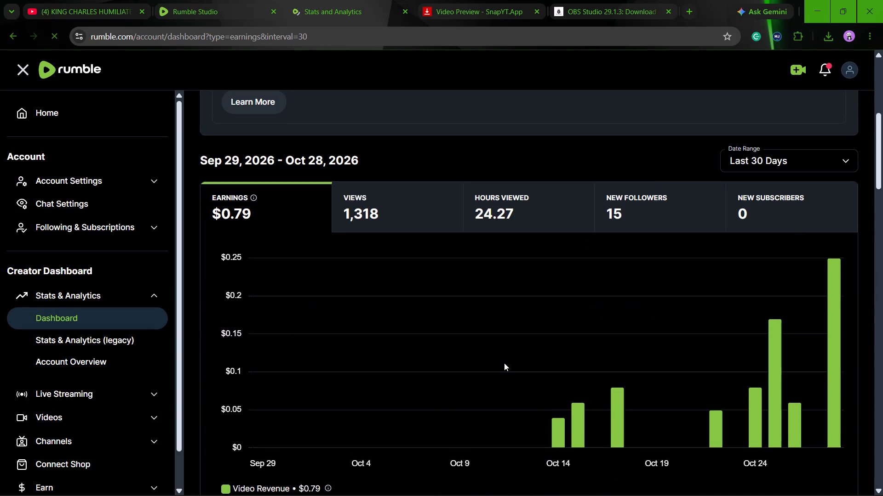
scroll(504, 363, "up", 3)
scroll(504, 367, "down", 2)
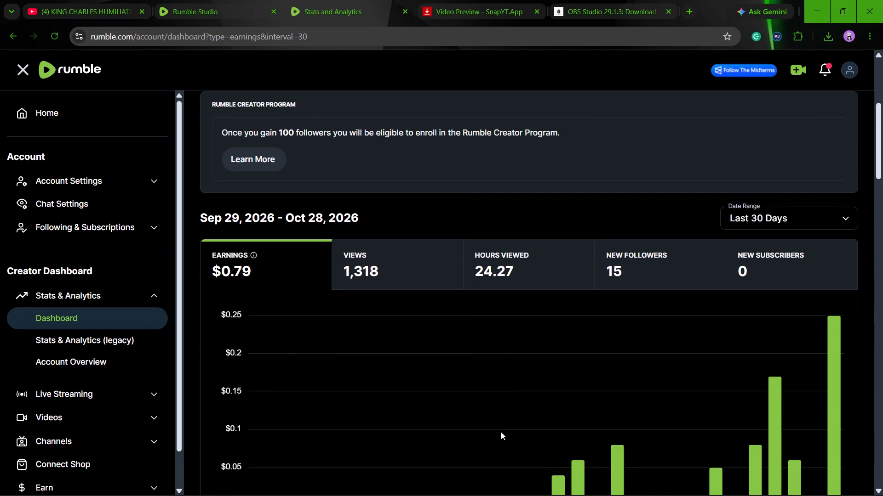
scroll(501, 432, "down", 2)
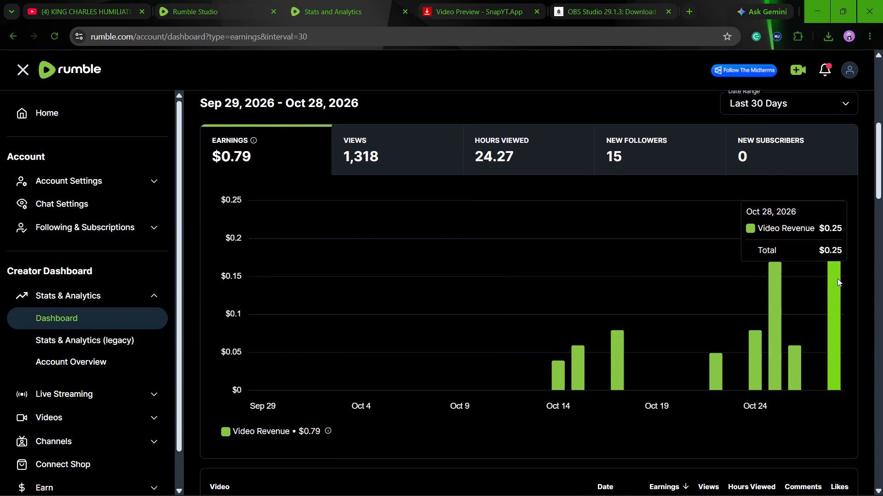
scroll(713, 318, "down", 4)
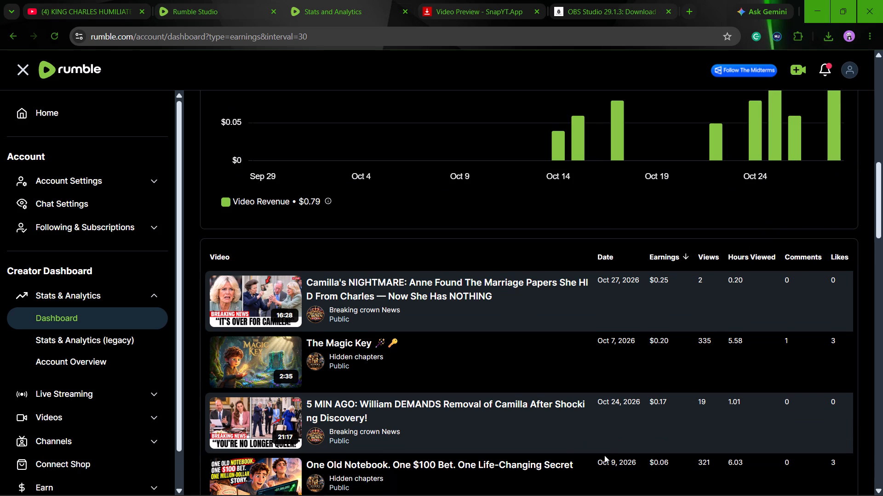
scroll(527, 384, "up", 2)
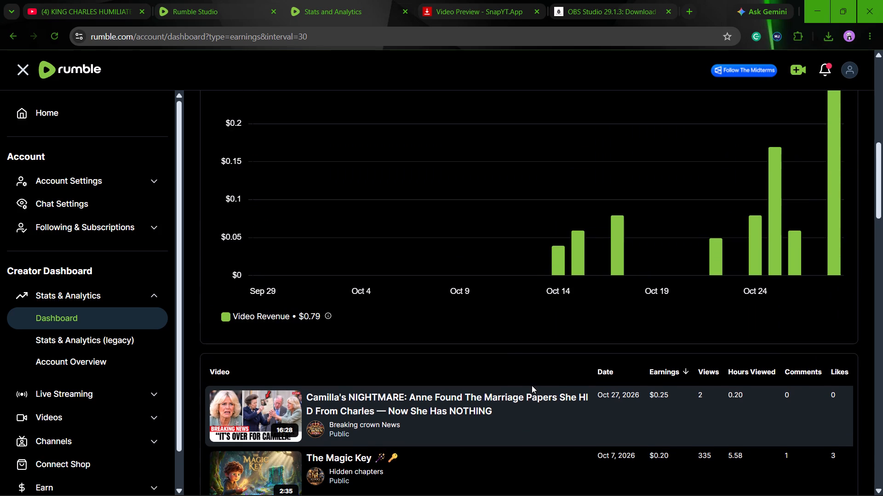
scroll(532, 385, "up", 2)
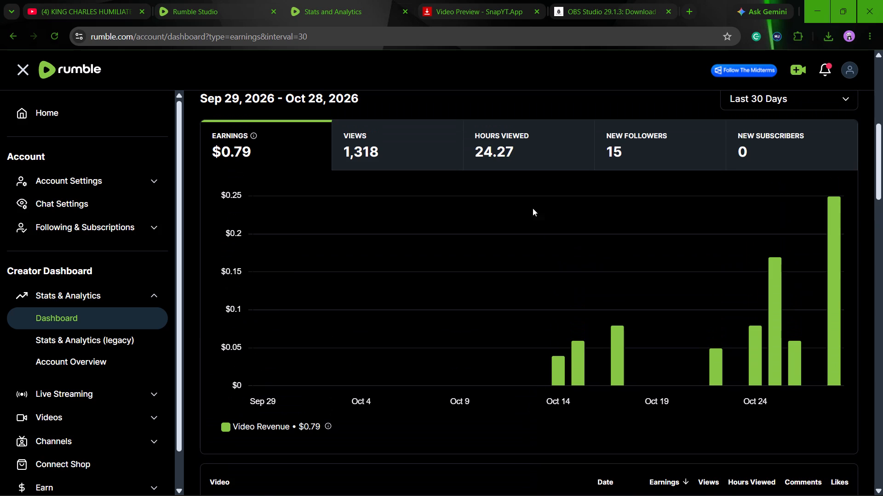
left_click(402, 160)
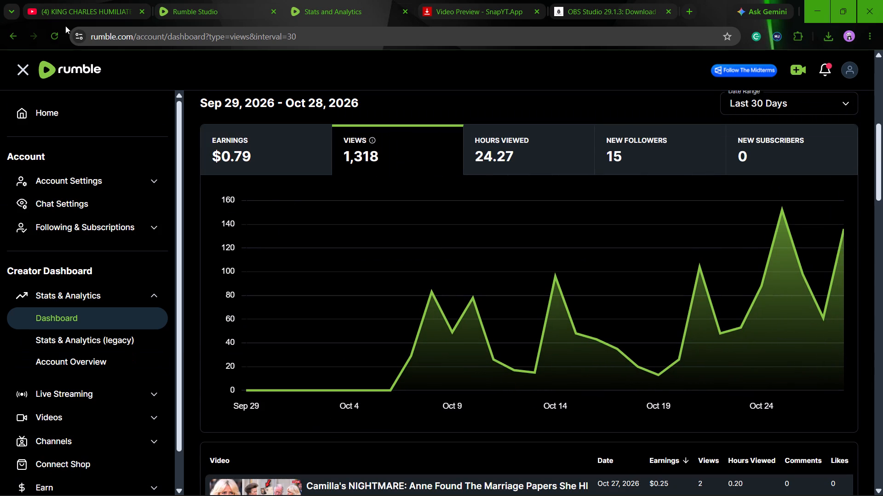
left_click(54, 42)
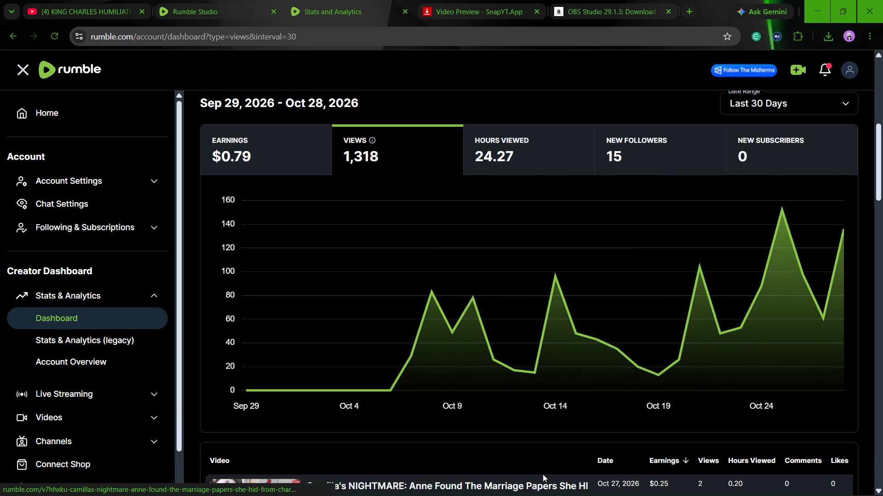
Switch to OBS Studio, move the floating Audio Mixer over the video preview and unhide all audio sources.
left_click(621, 491)
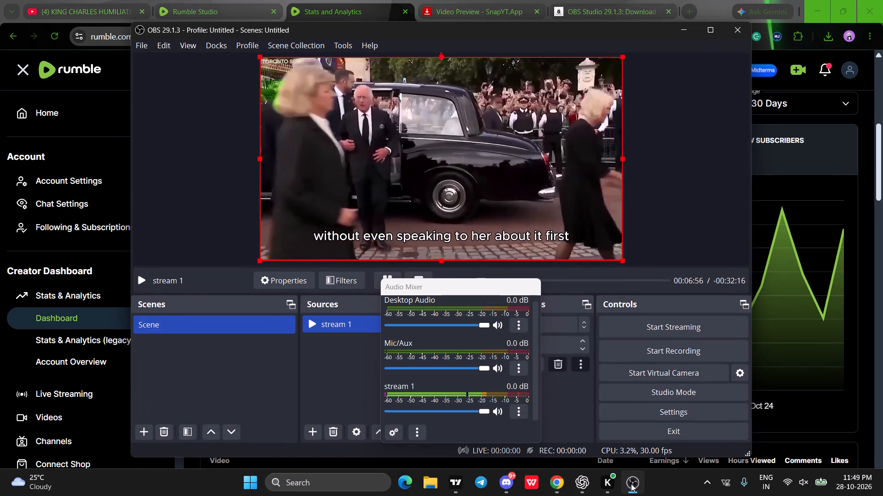
left_click(574, 411)
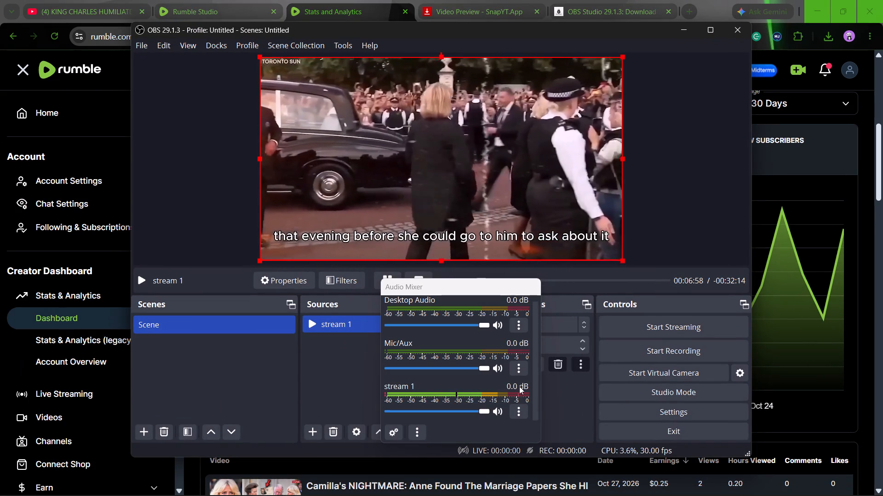
left_click(531, 283)
left_click_drag(506, 285, 377, 249)
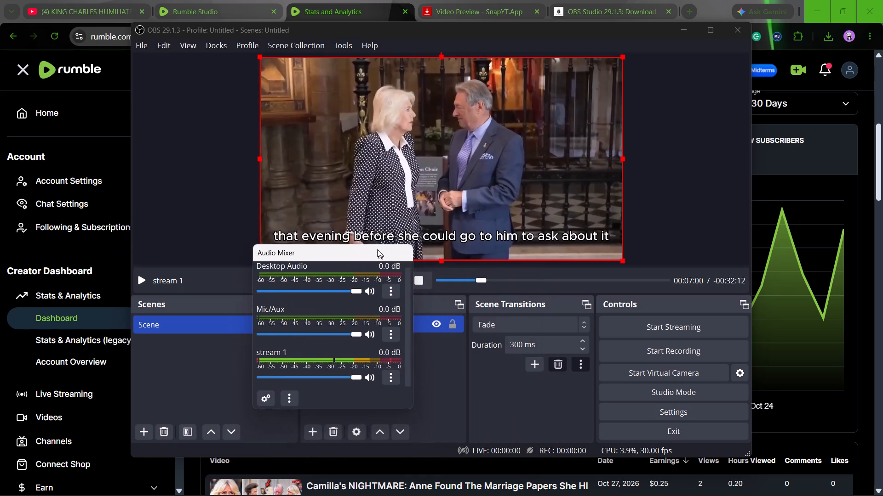
left_click_drag(377, 249, 345, 124)
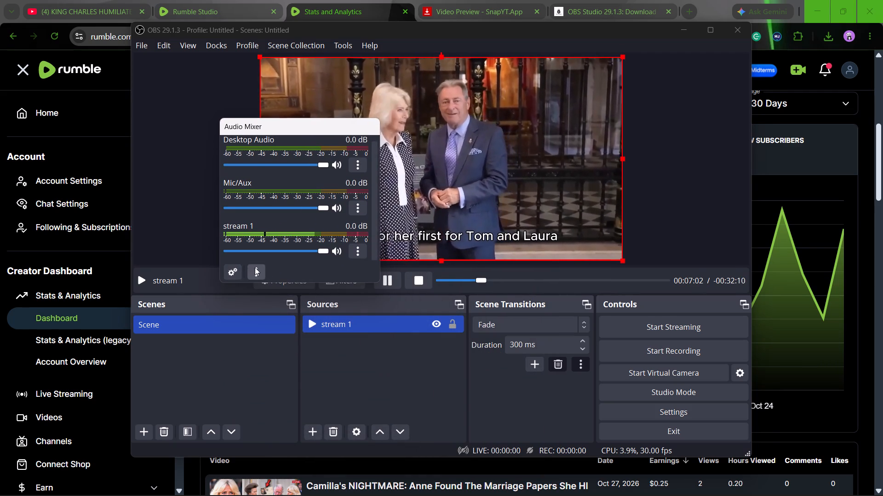
left_click(255, 267)
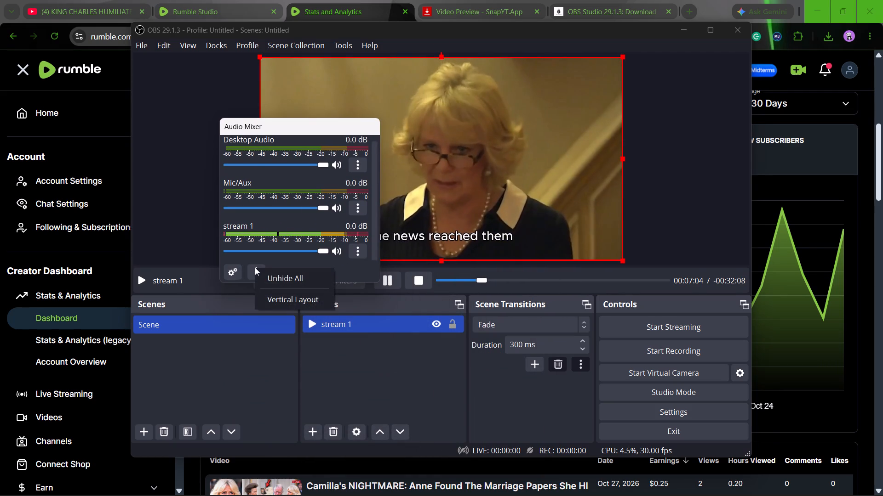
left_click(278, 278)
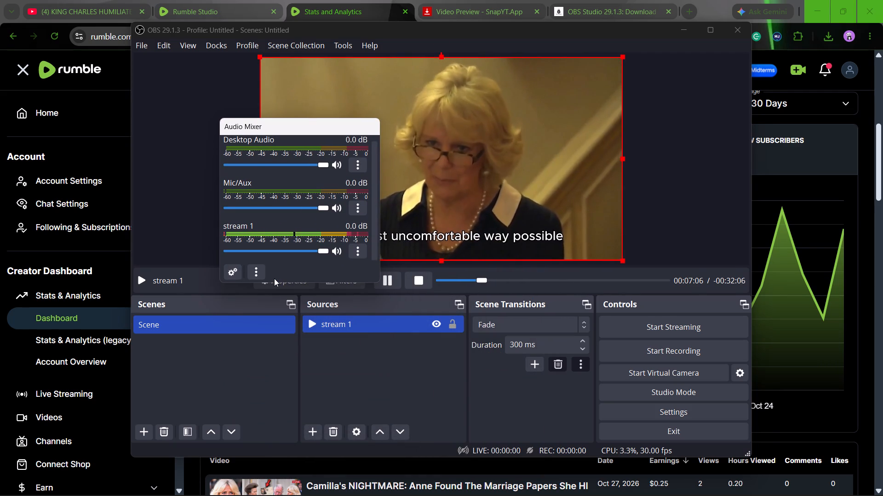
left_click(261, 273)
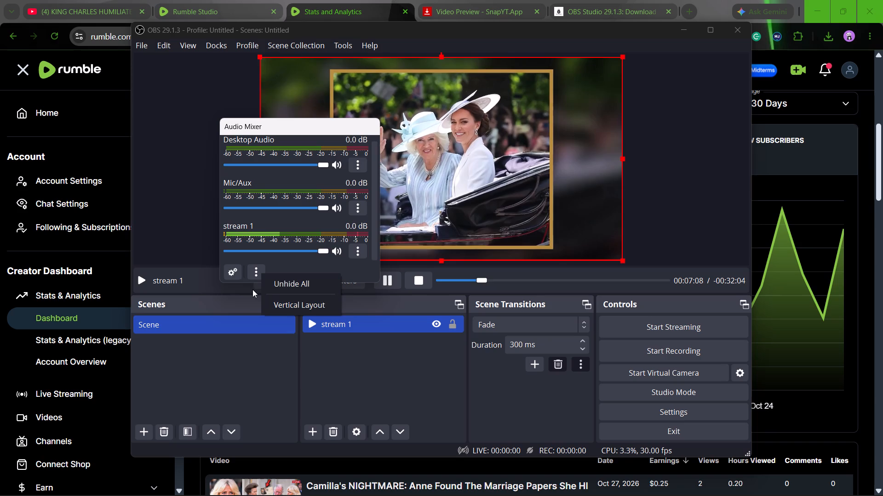
Review the Advanced Audio Properties of the desktop, microphone and stream 1 audio sources.
left_click(238, 273)
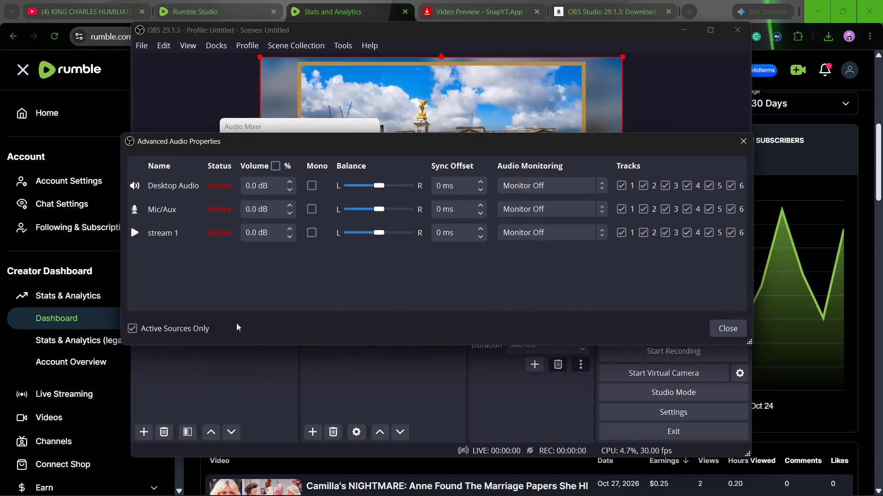
left_click(734, 328)
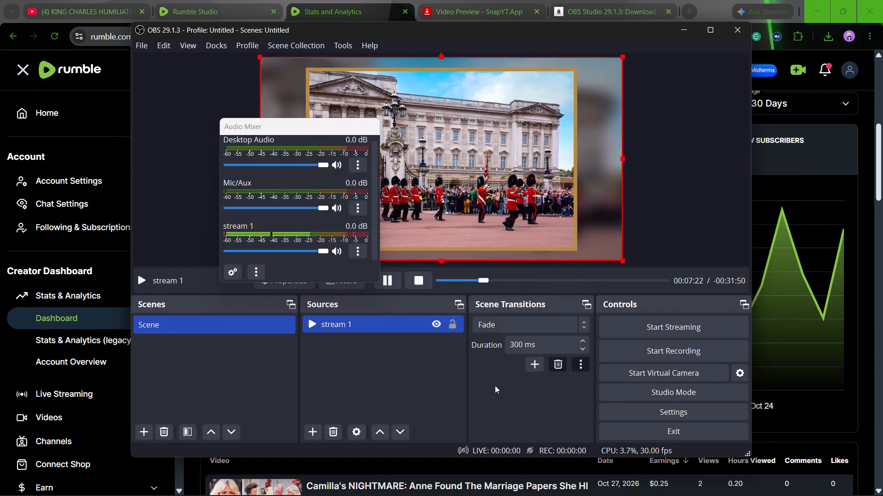
Move the floating Audio Mixer down beside the Scenes and Sources lists and make it slightly wider.
left_click_drag(312, 124, 535, 377)
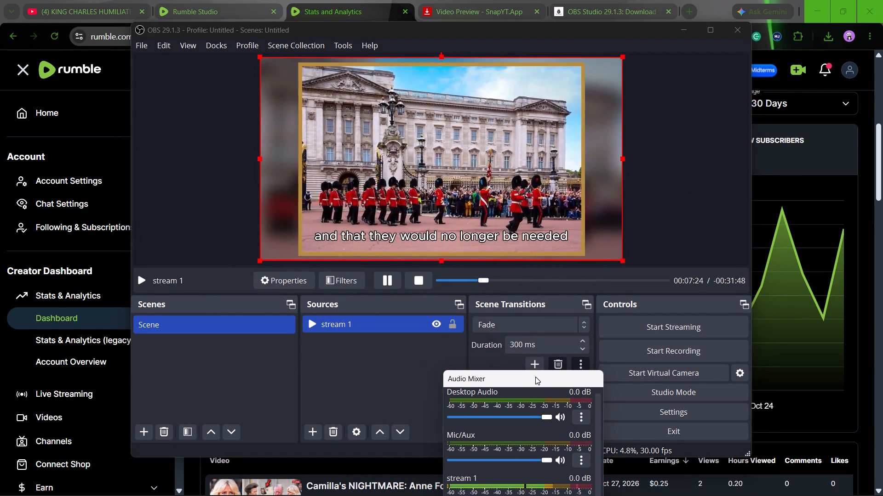
left_click_drag(535, 377, 352, 220)
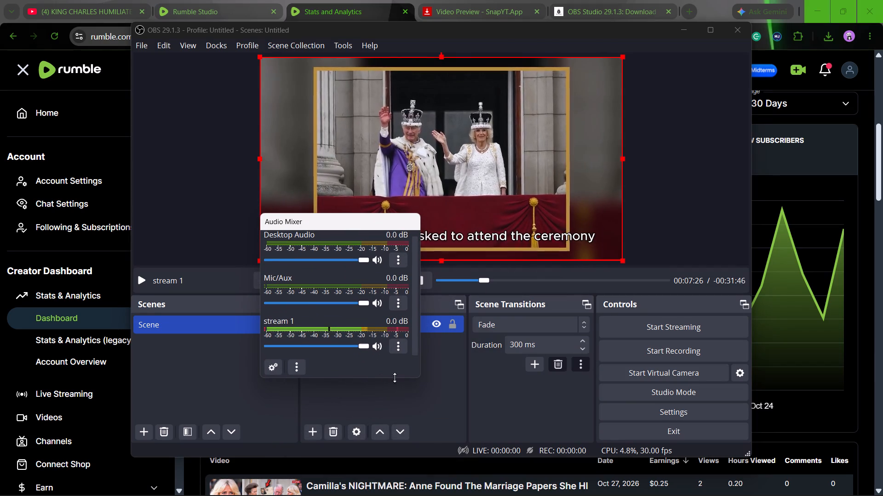
left_click_drag(412, 329, 418, 354)
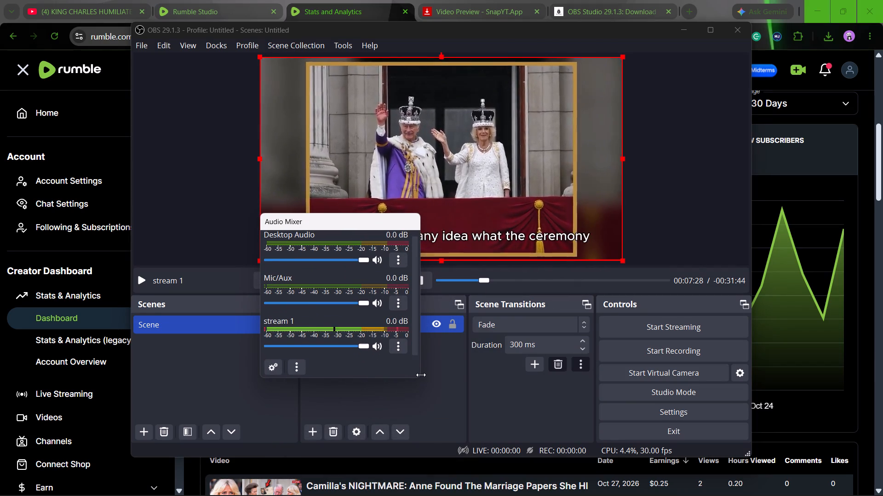
left_click_drag(421, 375, 550, 370)
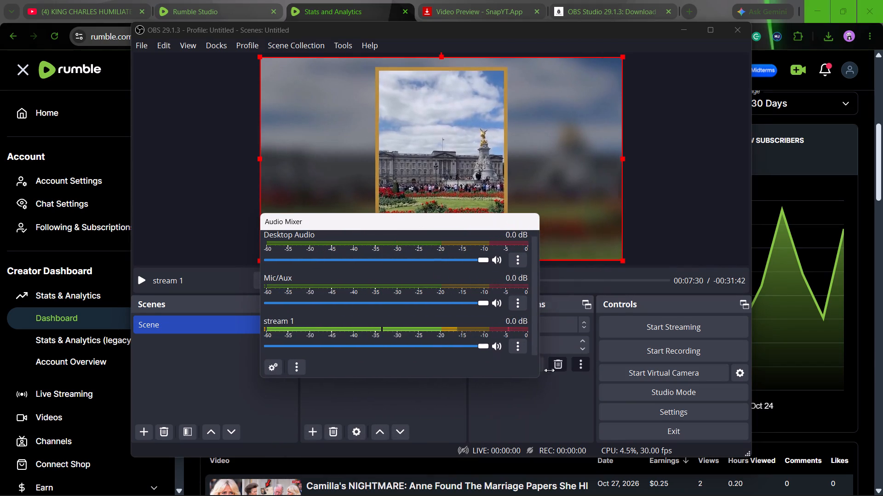
left_click_drag(550, 370, 436, 376)
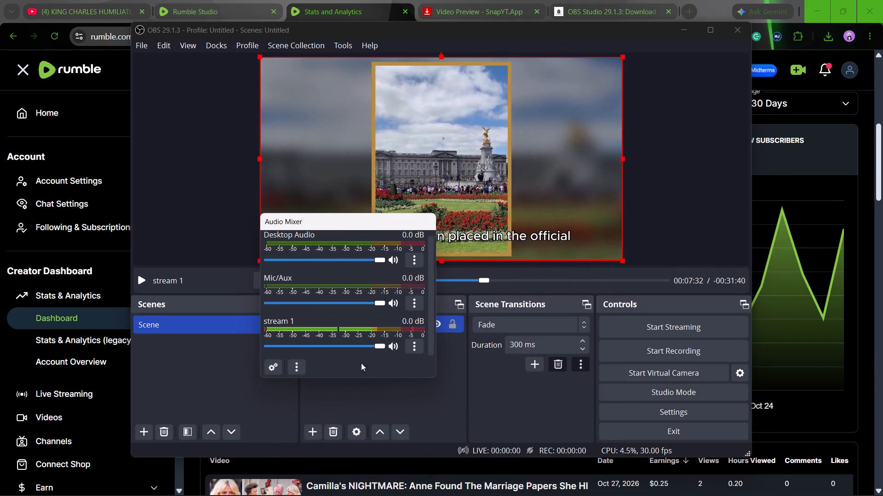
left_click_drag(357, 365, 423, 456)
left_click_drag(362, 347, 414, 417)
left_click(471, 424)
Exit OBS Studio.
left_click(676, 426)
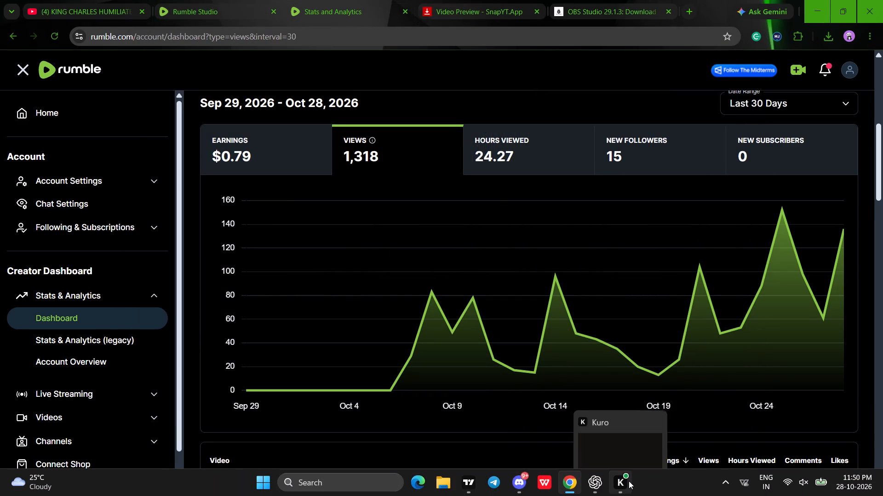
Reload the Rumble analytics dashboard and examine the 30-day views chart and the per-video statistics.
left_click(52, 40)
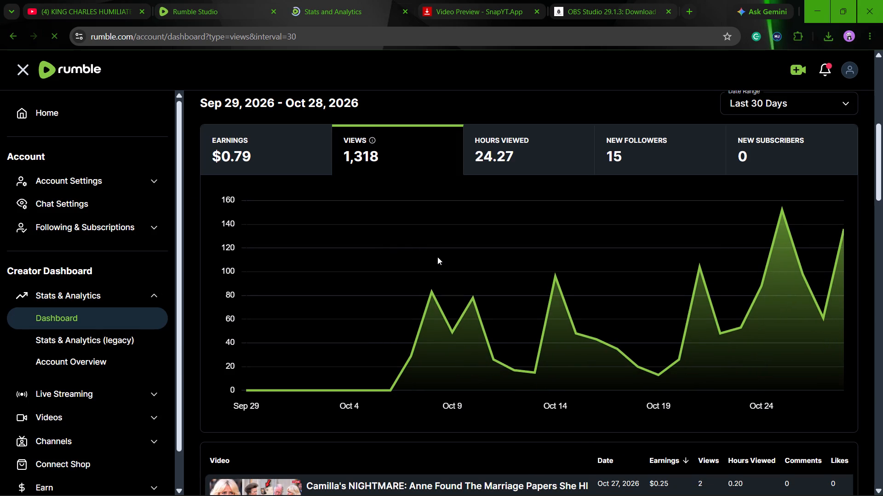
scroll(447, 260, "up", 4)
scroll(447, 260, "down", 8)
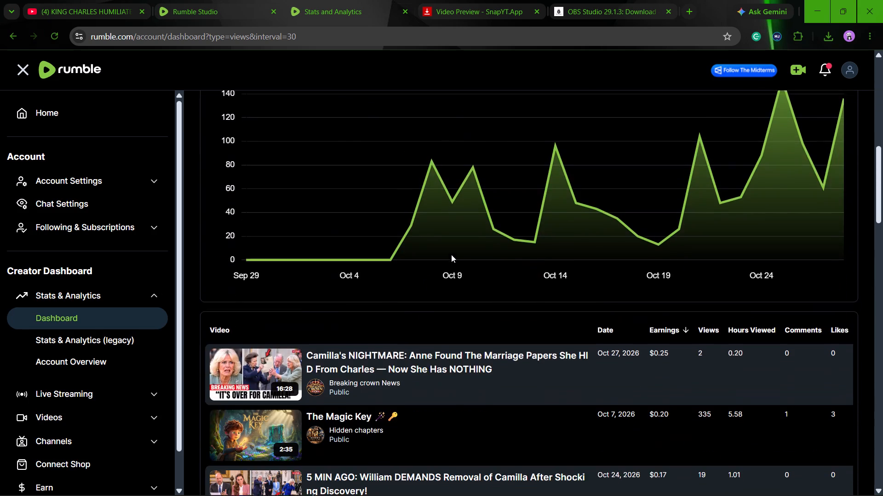
scroll(451, 254, "down", 4)
scroll(452, 254, "up", 9)
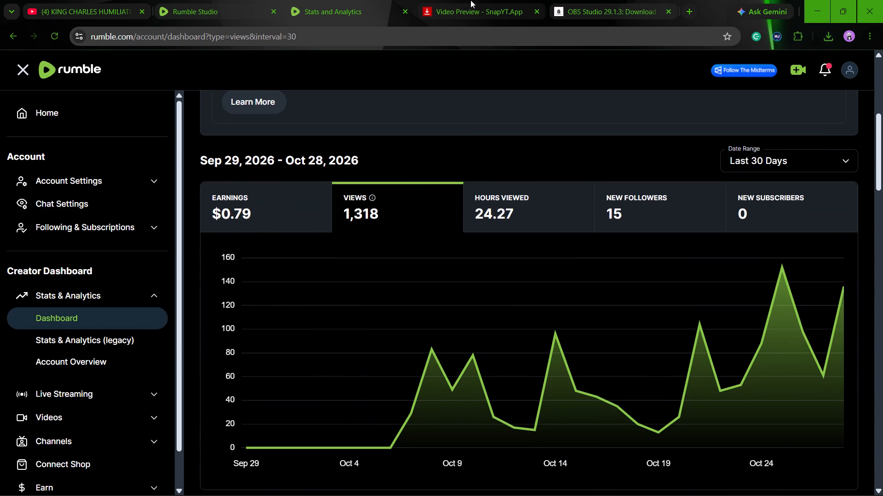
Close the Rumble Studio page and the OBS Studio 29.1.3 download page.
left_click(355, 10)
left_click(217, 8)
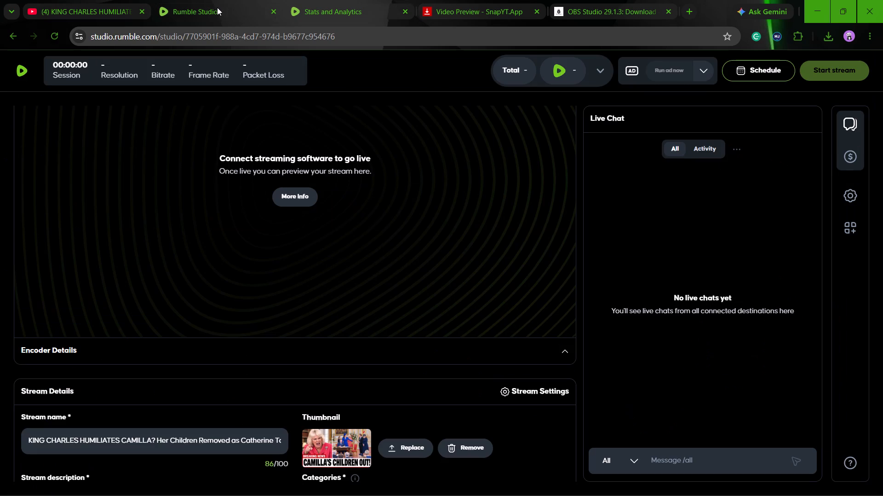
left_click(274, 8)
left_click(367, 15)
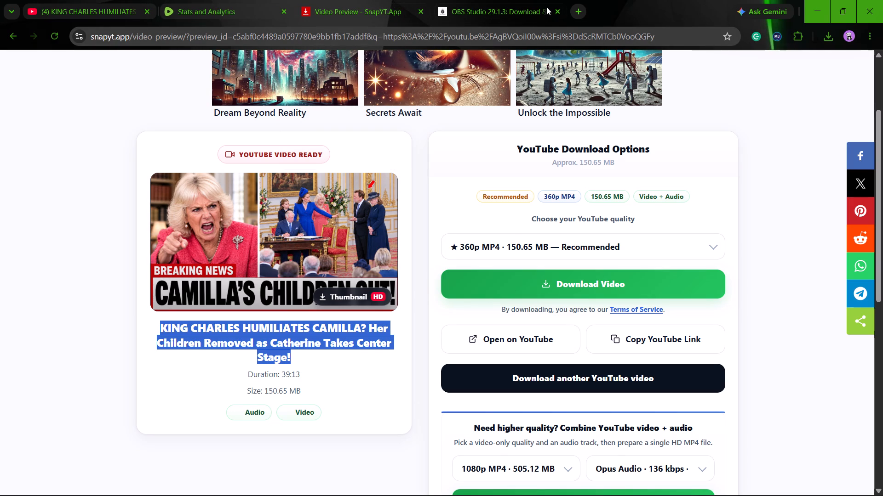
left_click(560, 10)
left_click(647, 7)
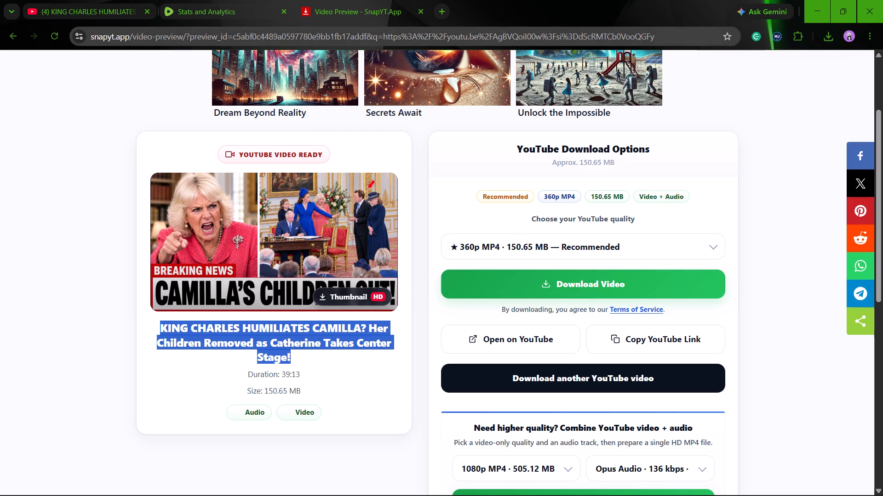
Browse the YouTube home feed, open the CAMILLA'S TITLE IN DANGER Short and pause it.
left_click(106, 5)
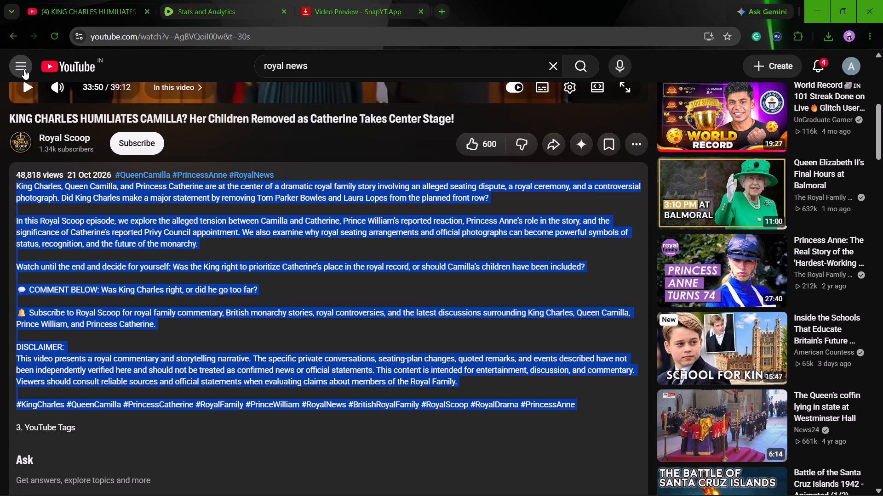
left_click(24, 69)
scroll(82, 228, "up", 6)
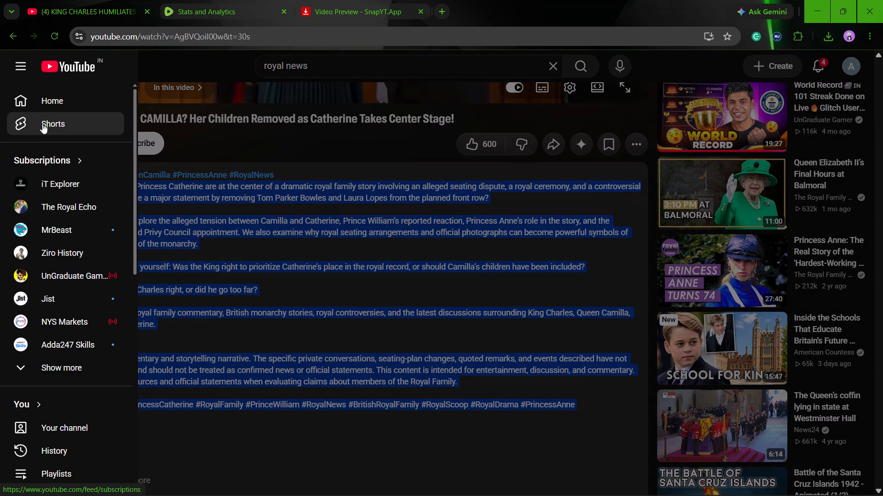
left_click(45, 103)
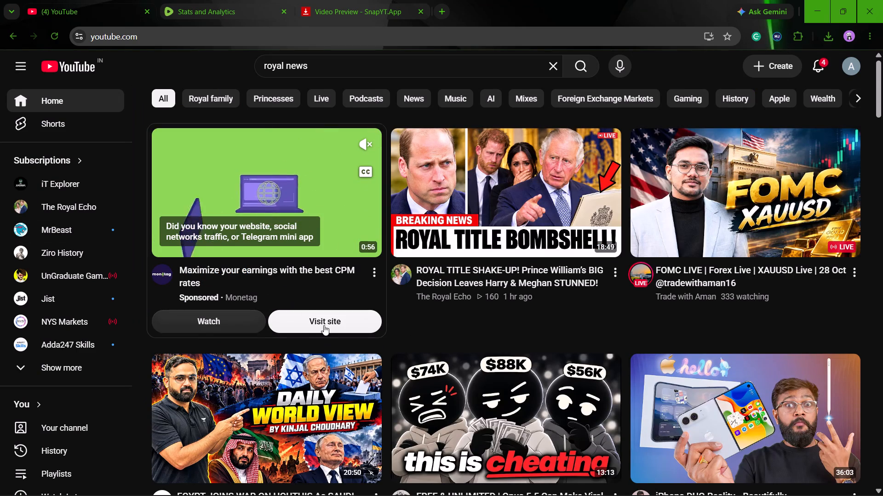
scroll(324, 325, "down", 3)
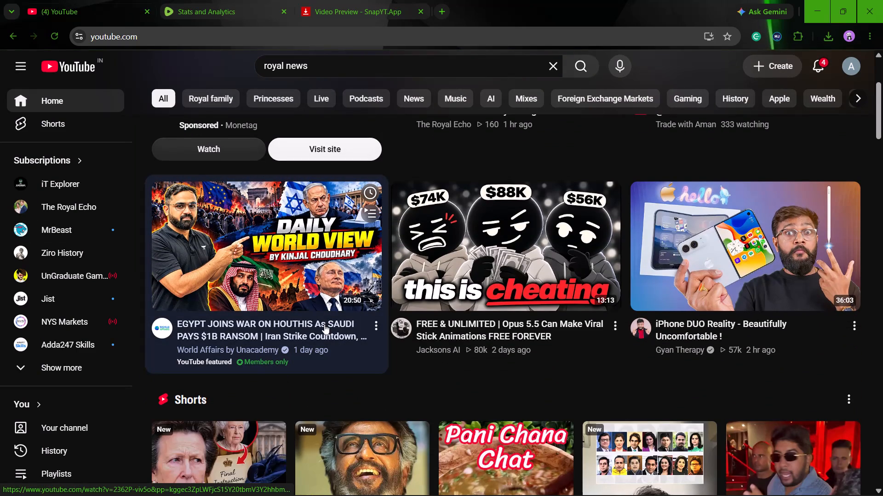
scroll(410, 286, "down", 3)
scroll(412, 290, "up", 3)
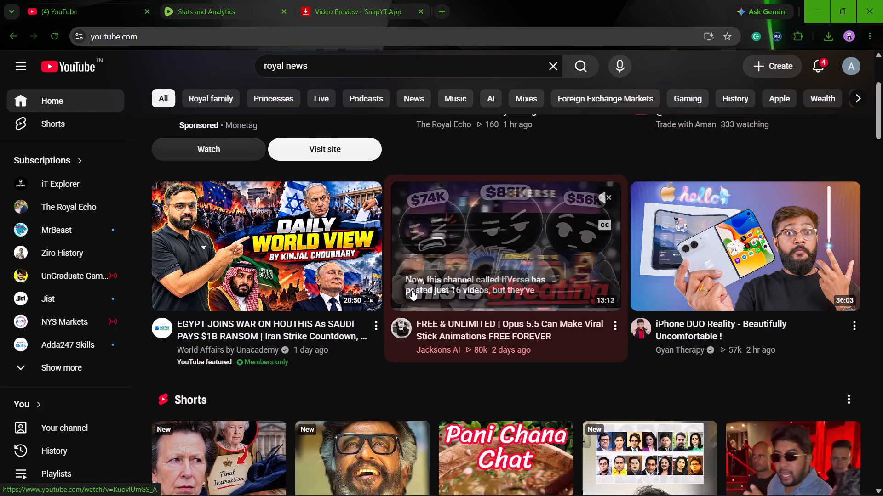
scroll(412, 290, "down", 4)
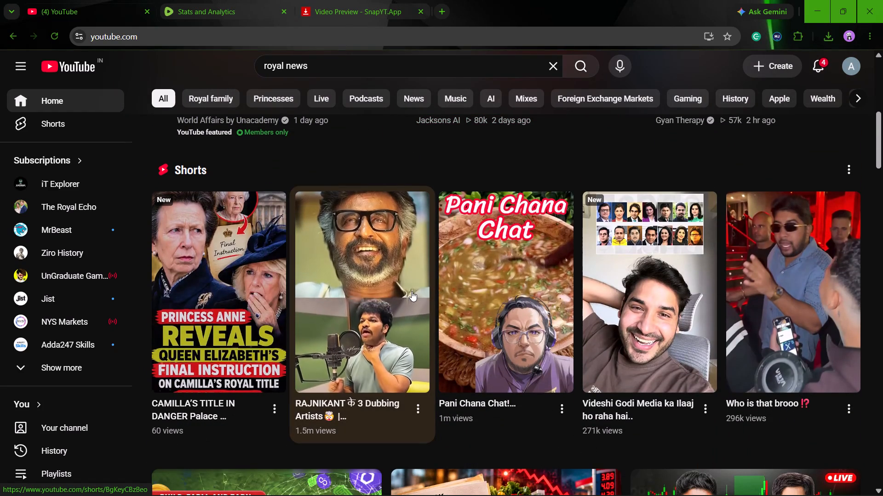
scroll(412, 291, "down", 1)
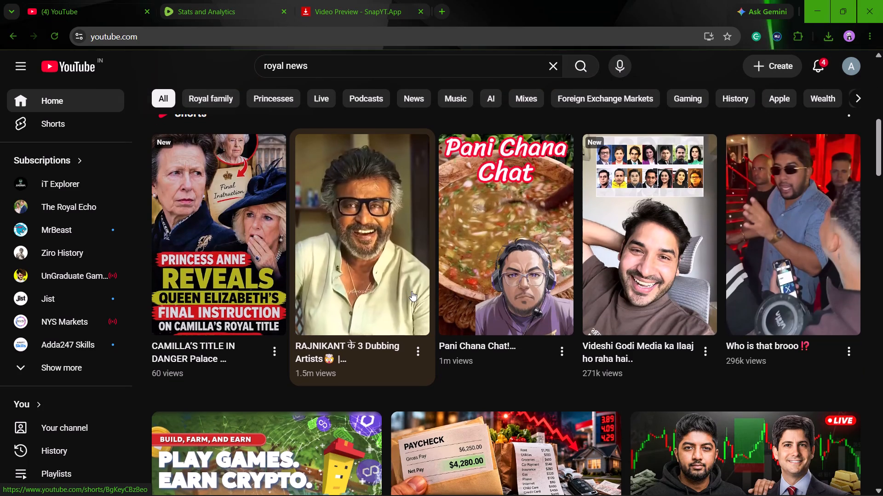
left_click(240, 344)
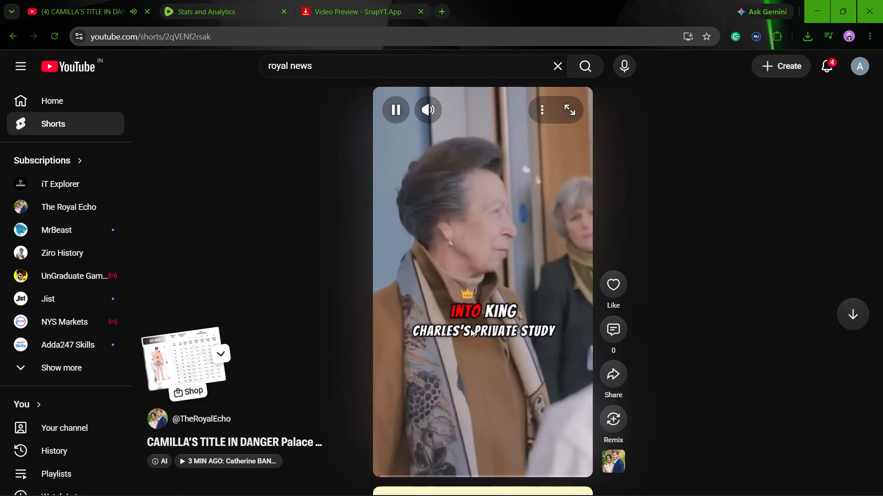
left_click(470, 329)
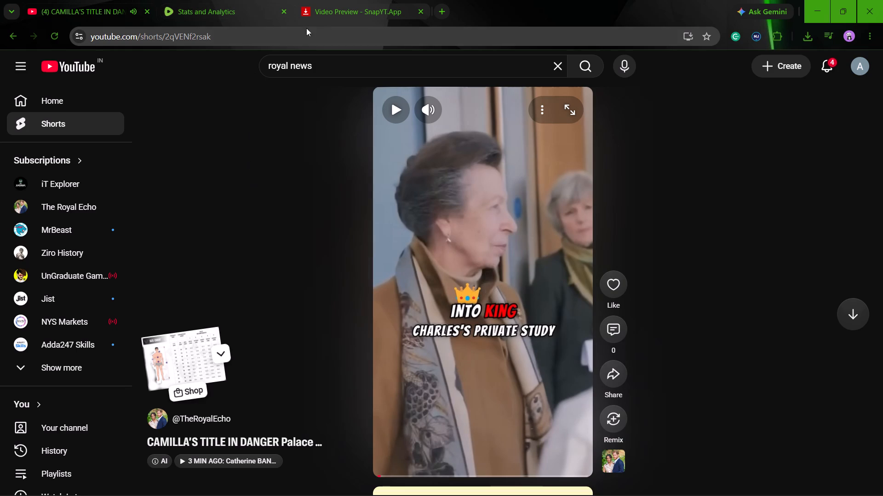
Return to Rumble, check the account notifications and dismiss them.
left_click(229, 16)
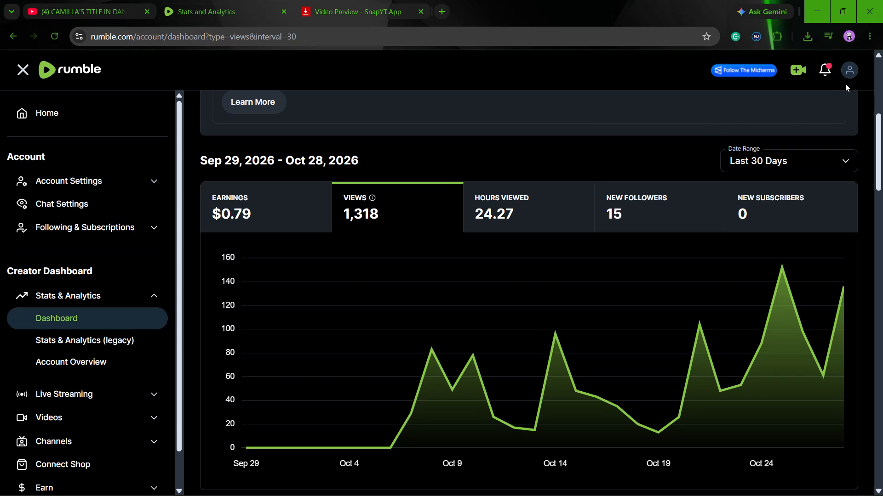
left_click(828, 67)
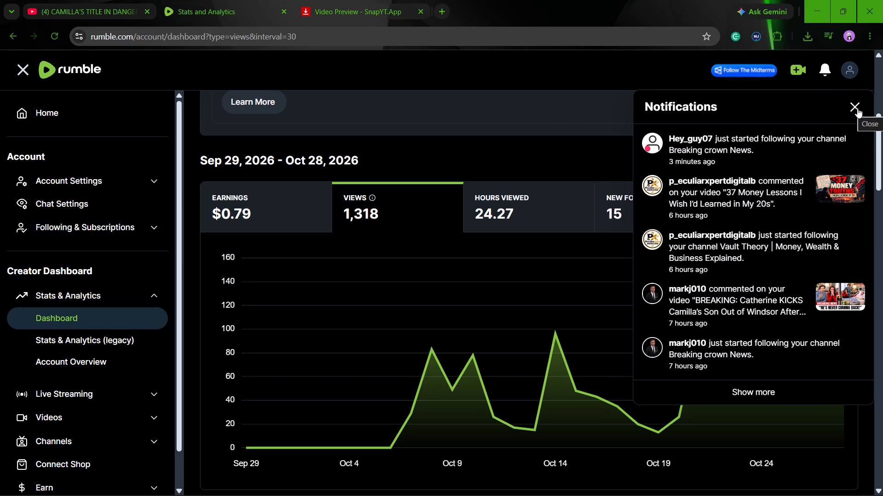
left_click(857, 108)
Open the BreakingCrownNews page from My Channels and check the options offered for the KING CHARLES HUMILIATES CAMILLA? video.
left_click(856, 77)
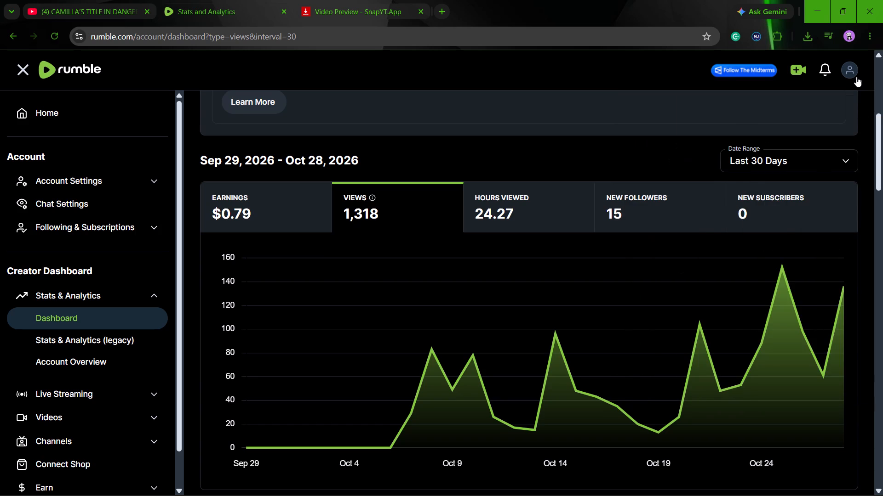
left_click(776, 197)
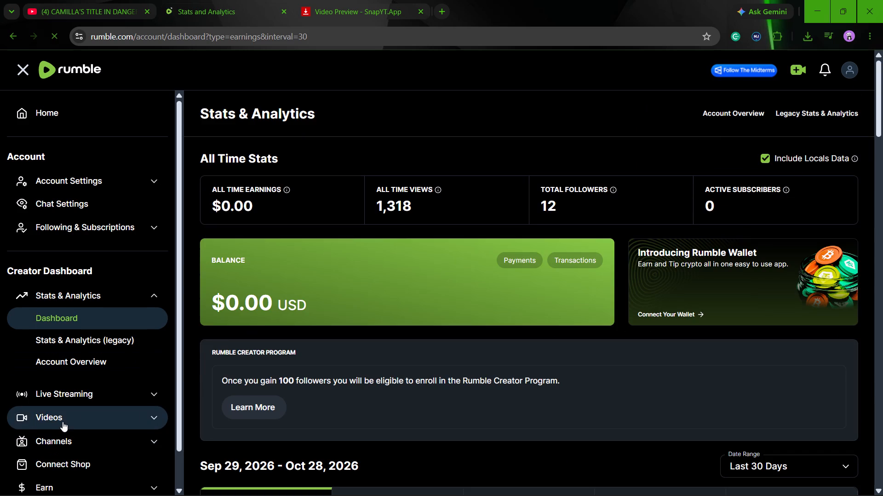
scroll(63, 422, "down", 2)
left_click(66, 405)
left_click(64, 424)
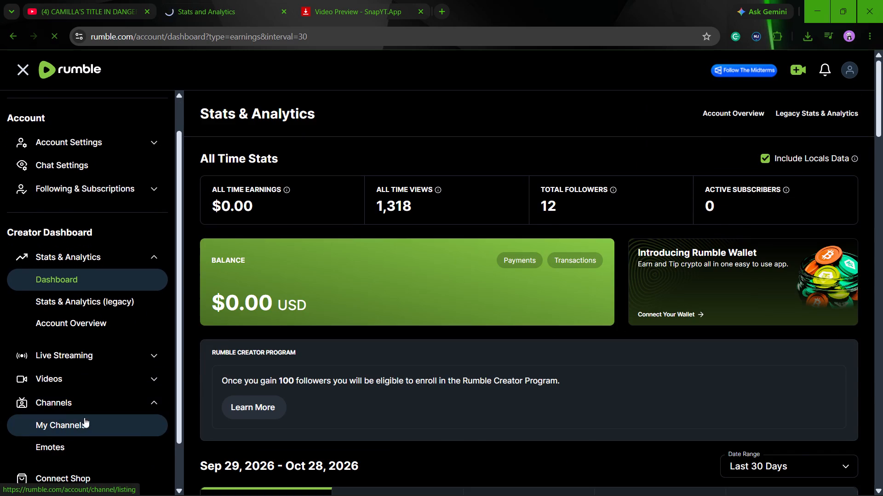
left_click(257, 285)
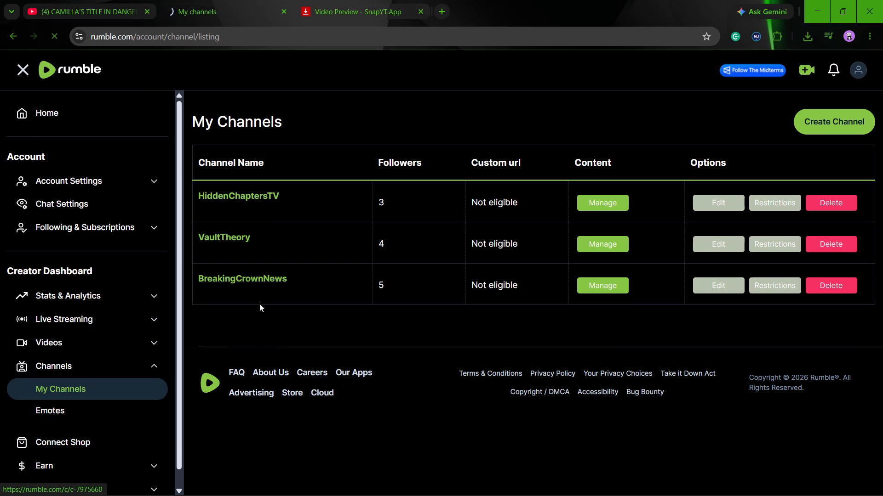
scroll(328, 372, "down", 3)
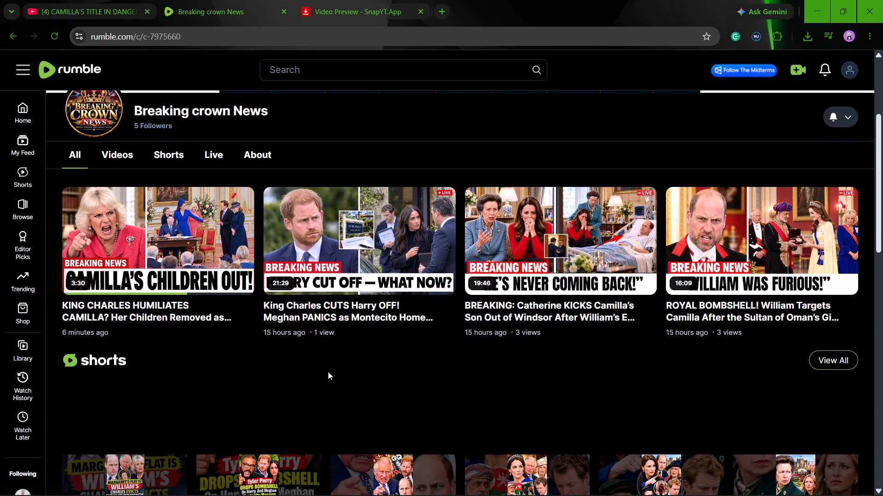
left_click(244, 312)
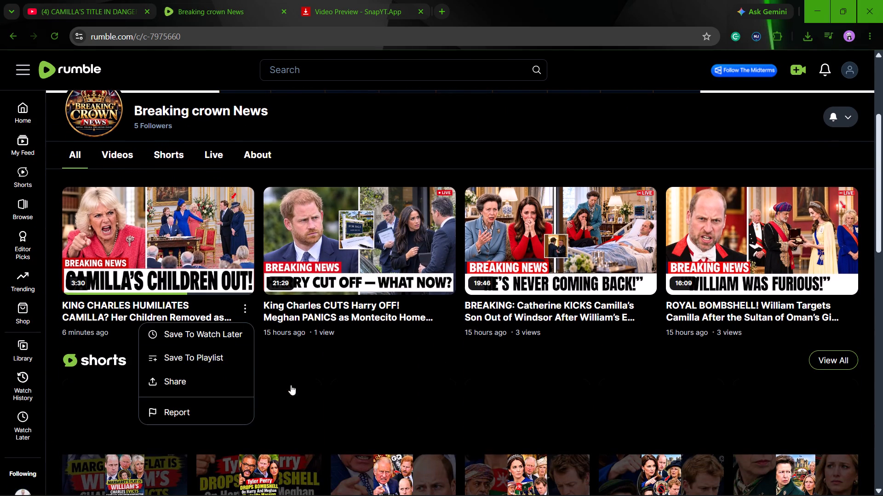
left_click(306, 389)
Delete the KING CHARLES HUMILIATES CAMILLA? live stream recording from the account's My Content list.
left_click(849, 78)
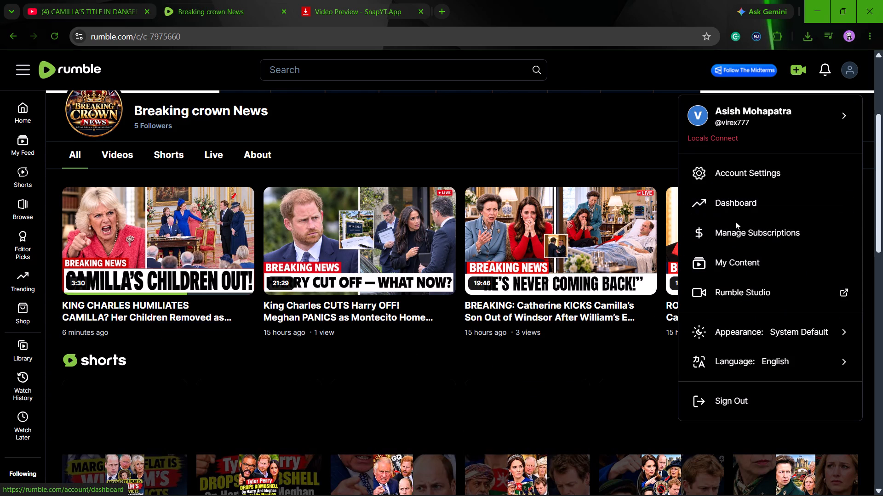
left_click(742, 268)
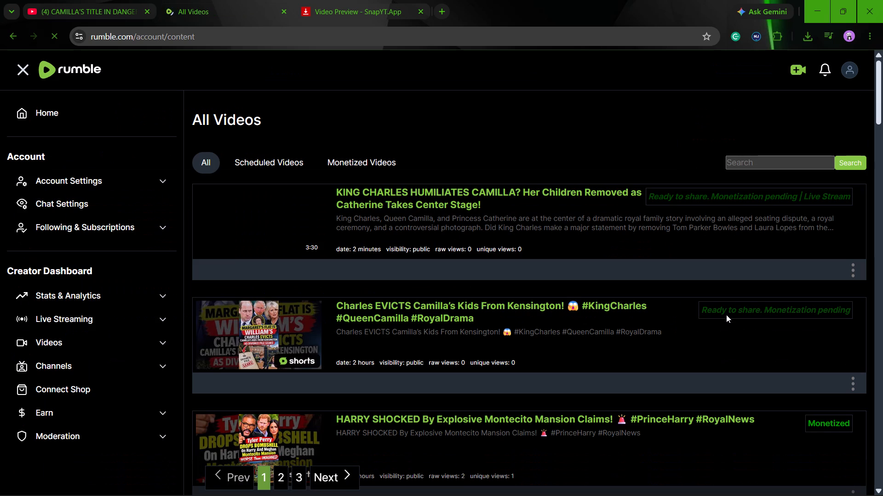
left_click(849, 271)
left_click(828, 395)
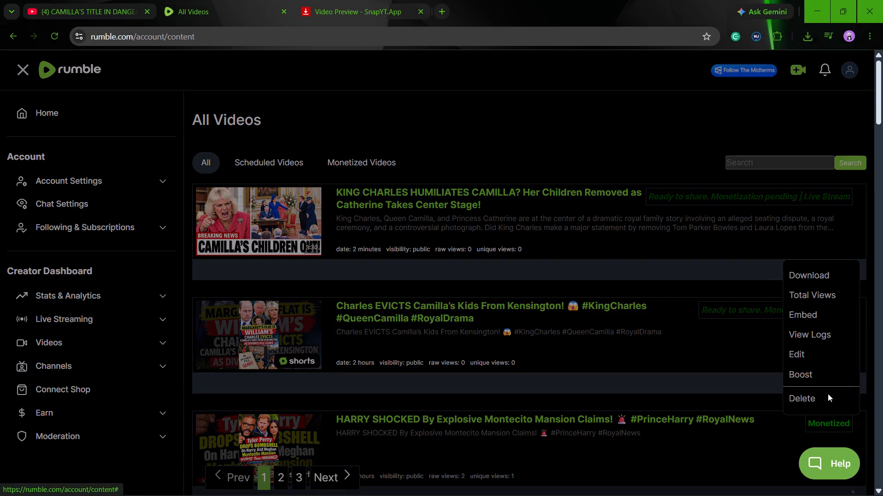
left_click(599, 310)
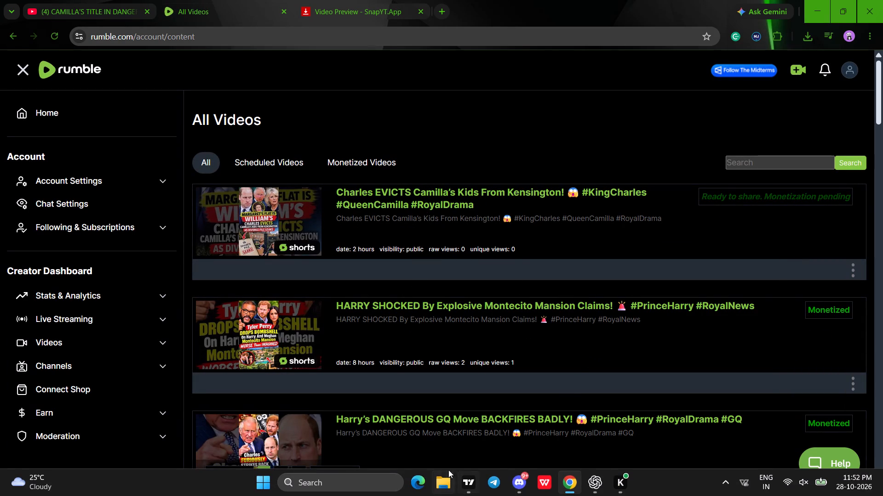
Return to YouTube, open The Royal Echo's ROYAL TITLE SHAKE-UP! video from the home feed, pause playback and bring its description into view.
left_click(344, 11)
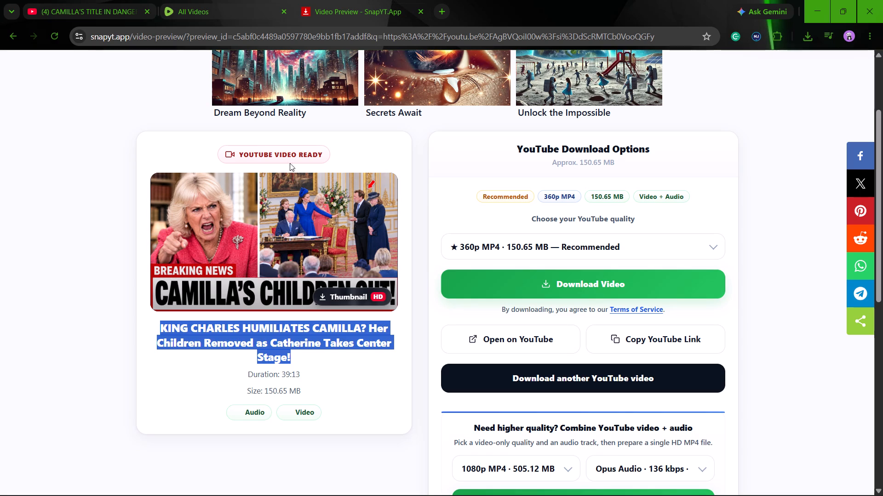
left_click(91, 6)
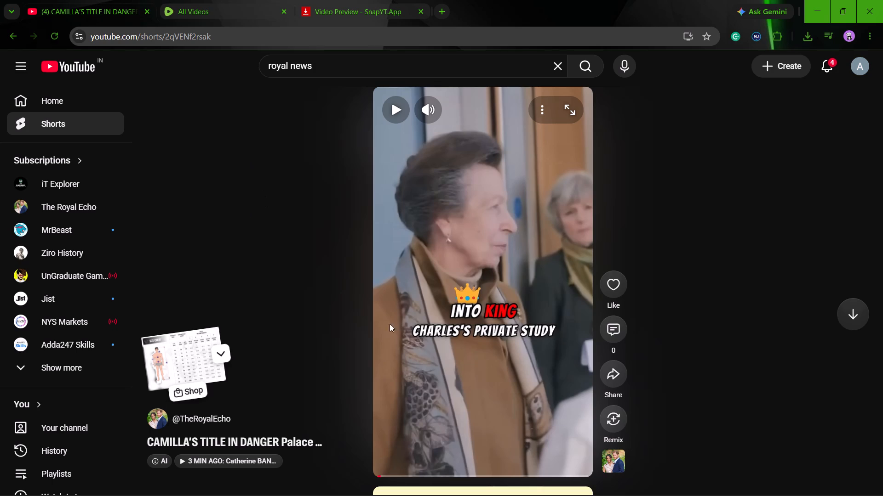
scroll(474, 321, "down", 2)
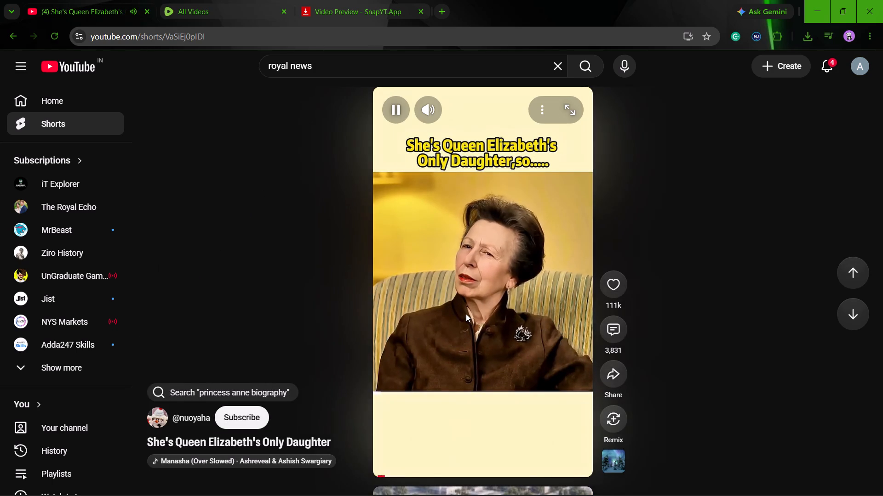
scroll(466, 314, "up", 10)
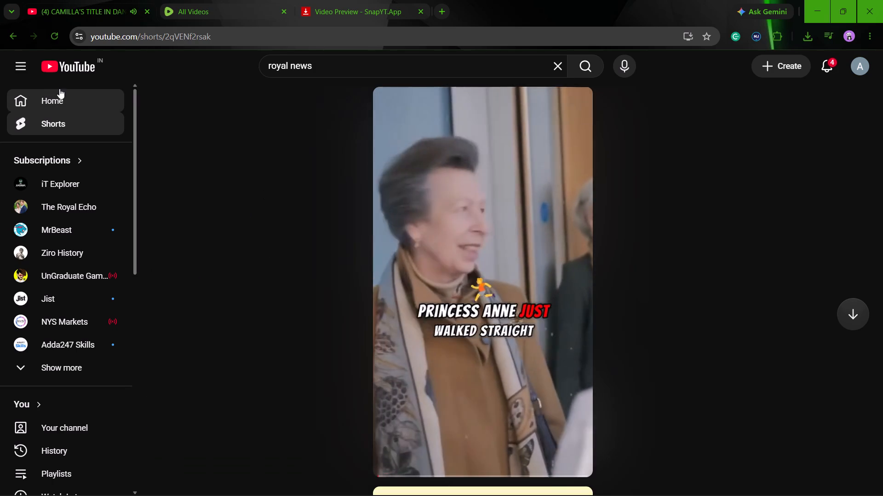
left_click(11, 28)
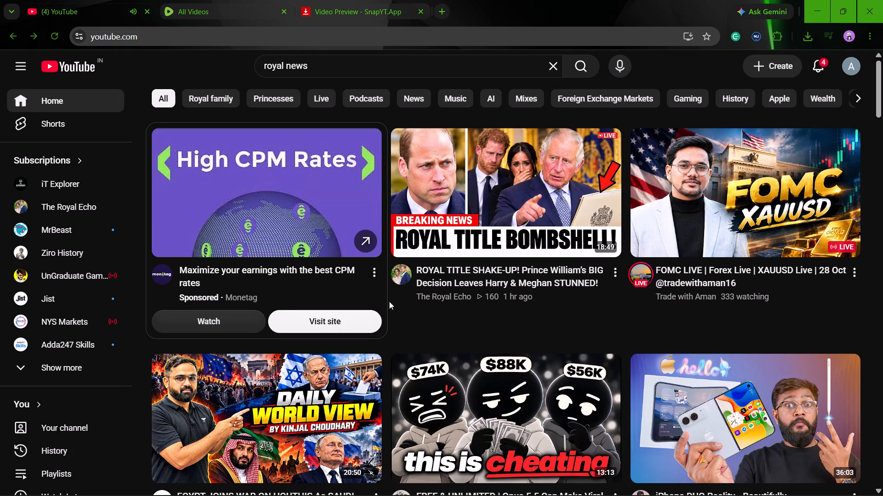
left_click(442, 290)
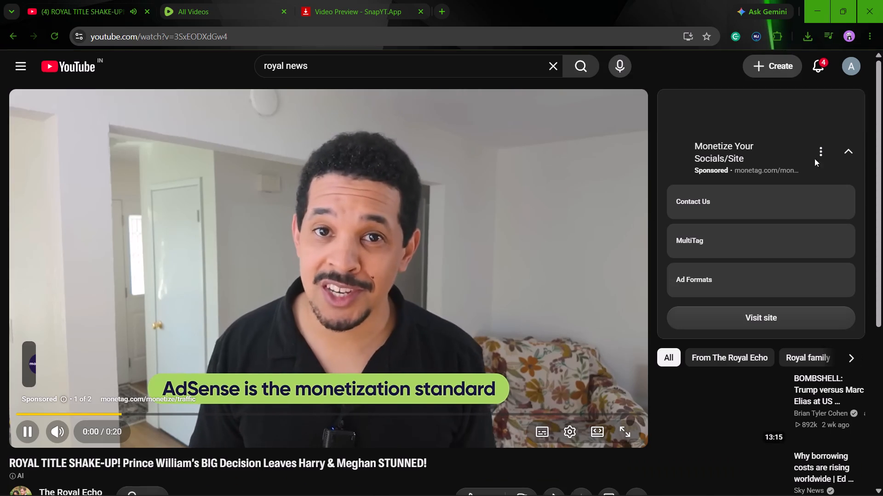
left_click(376, 241)
scroll(386, 299, "down", 2)
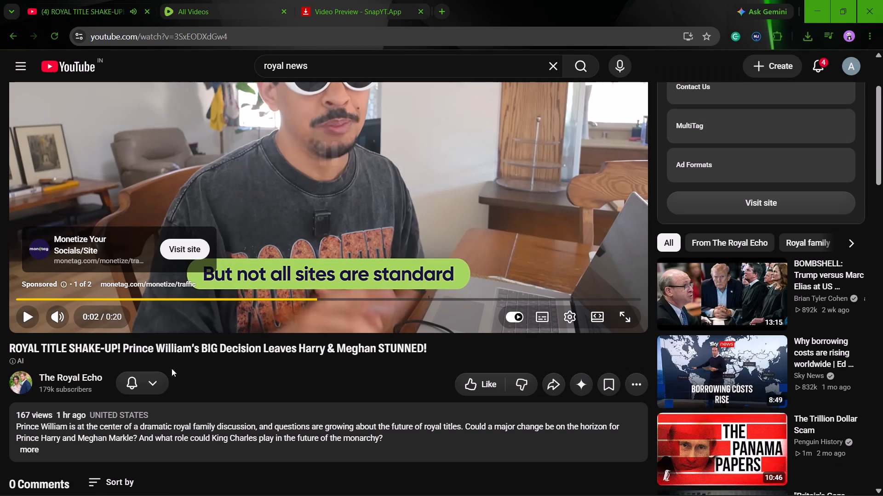
Copy the share link of The Royal Echo's ROYAL TITLE SHAKE-UP! video.
left_click(553, 385)
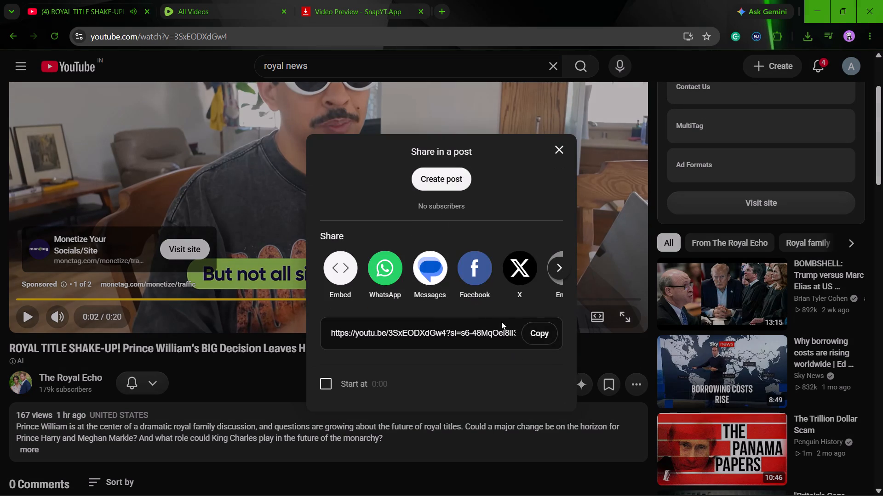
left_click(536, 327)
Switch to SnapYT, go back to its YouTube Video Downloader start page and paste the copied video link to fetch it.
left_click(362, 14)
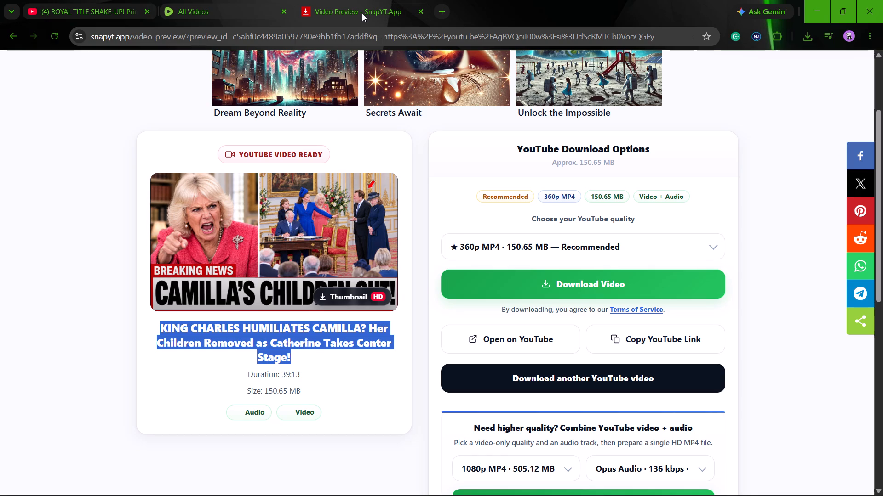
left_click(9, 34)
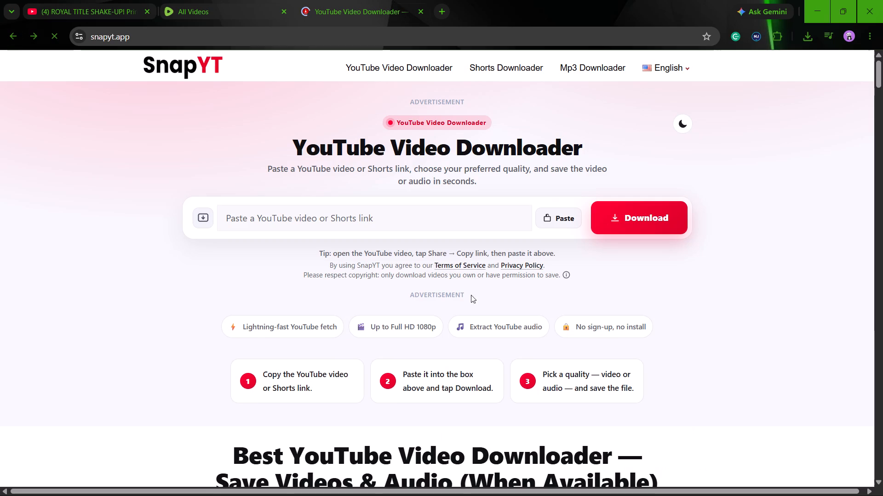
right_click(298, 314)
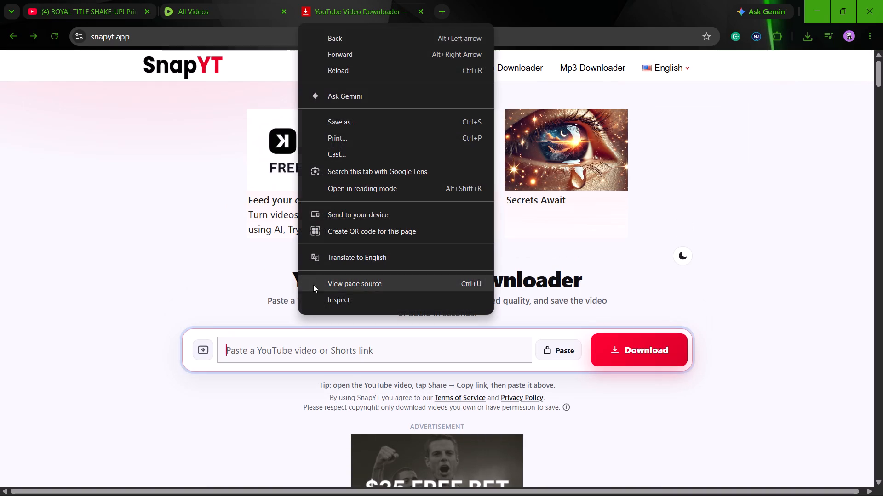
left_click(248, 342)
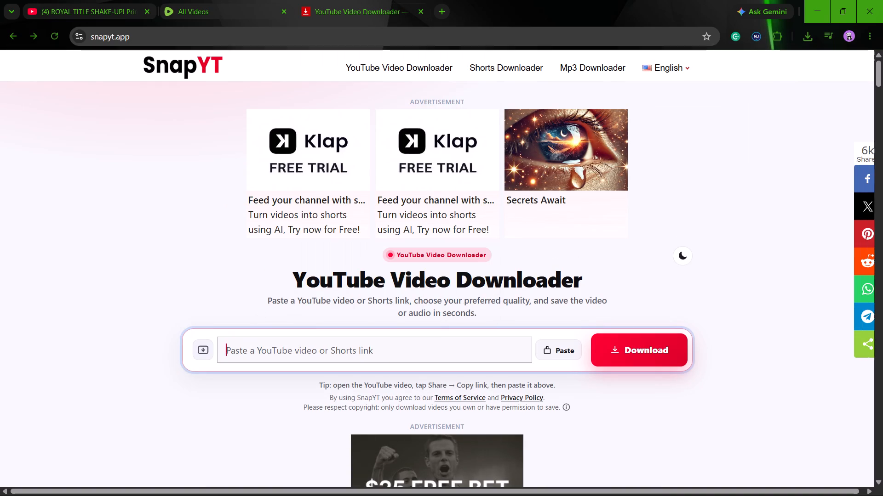
left_click(250, 357)
right_click(250, 355)
left_click(287, 220)
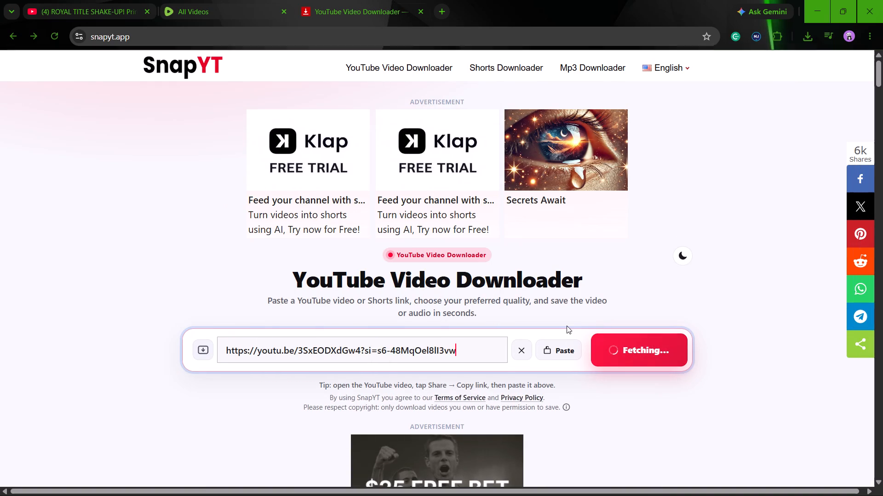